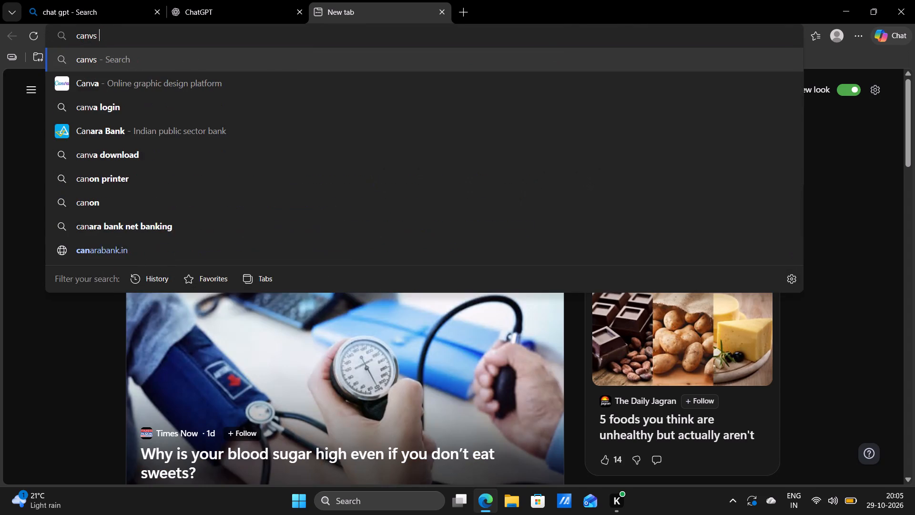
{"action": "key", "text": "Return"}
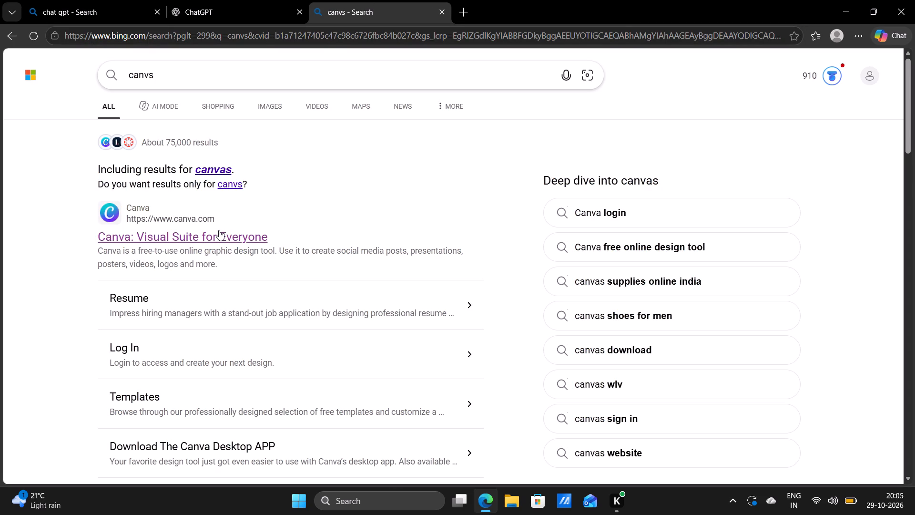
{"action": "double_click", "coordinate": [219, 230]}
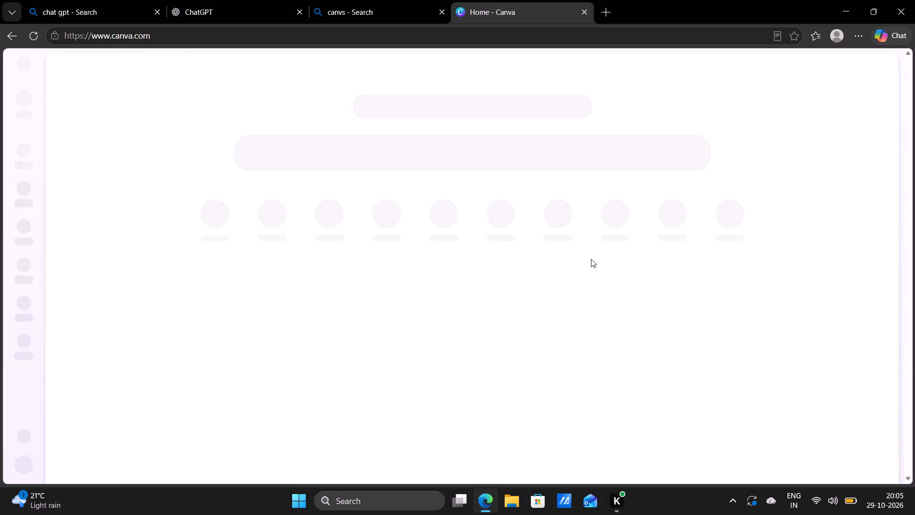
Move the "Vision Board 2026" design from the recent Canva designs to Trash.
{"action": "scroll", "coordinate": [417, 322], "scroll_direction": "down", "scroll_amount": 1}
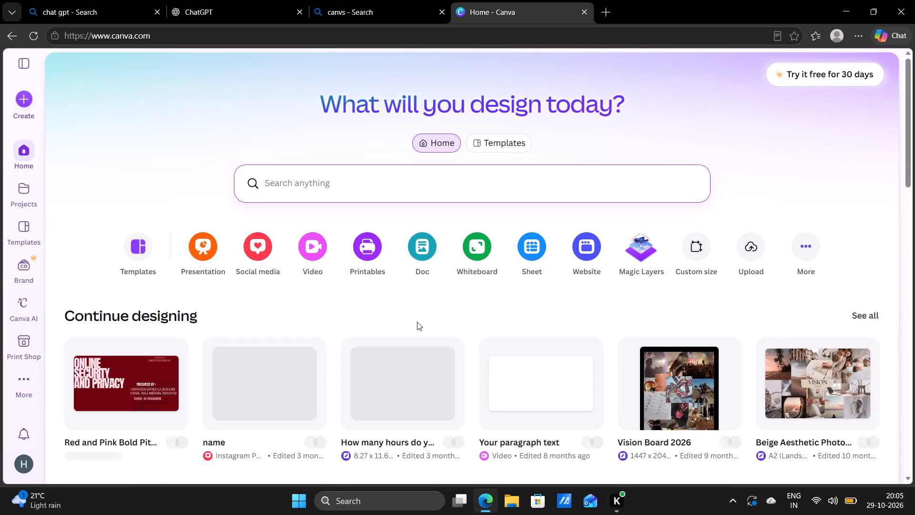
{"action": "scroll", "coordinate": [417, 322], "scroll_direction": "down", "scroll_amount": 1}
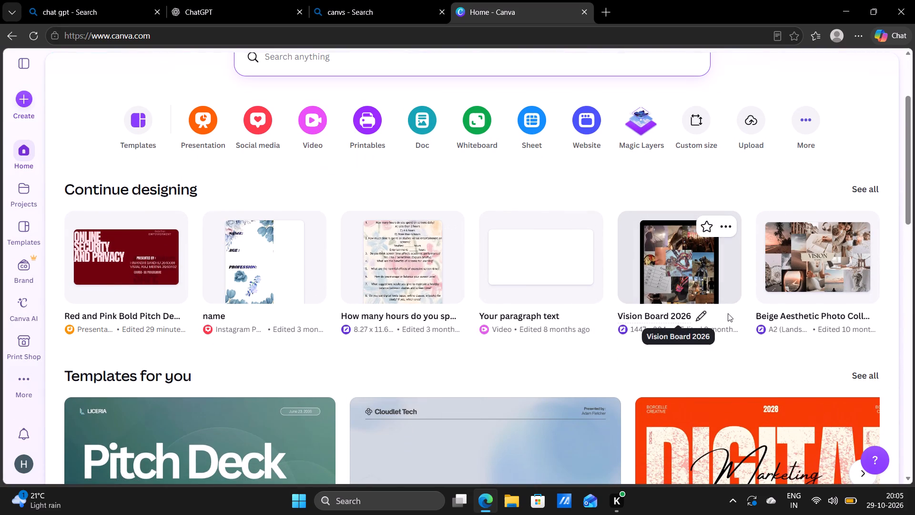
{"action": "left_click", "coordinate": [729, 221]}
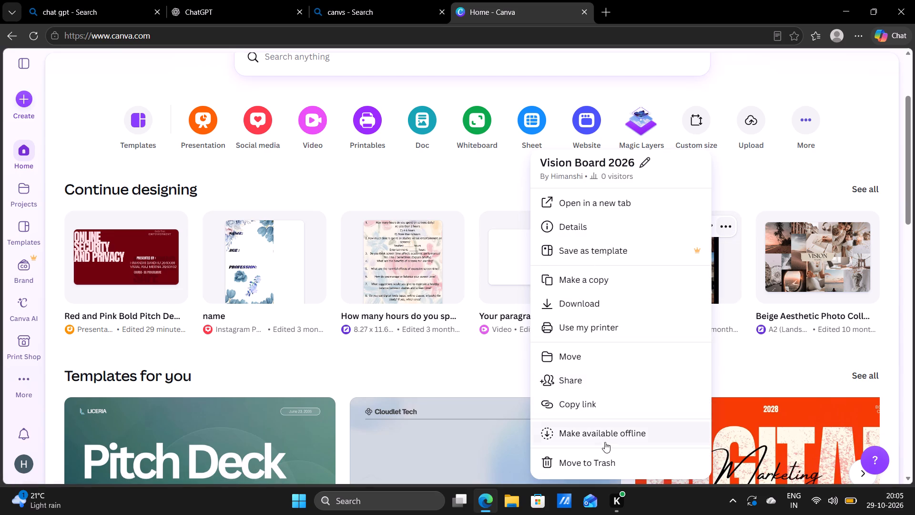
{"action": "left_click", "coordinate": [604, 467]}
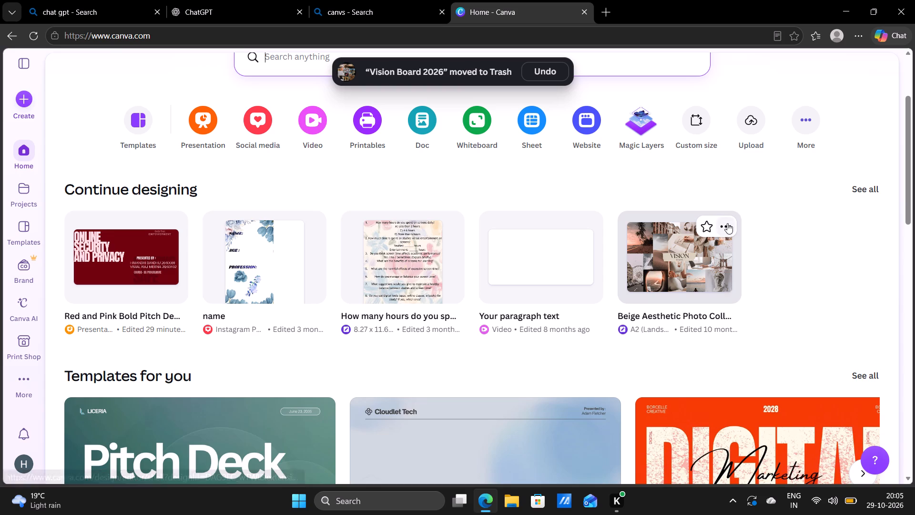
Move the Beige Aesthetic Photo collage design to Trash.
{"action": "left_click", "coordinate": [727, 223]}
{"action": "left_click", "coordinate": [580, 461]}
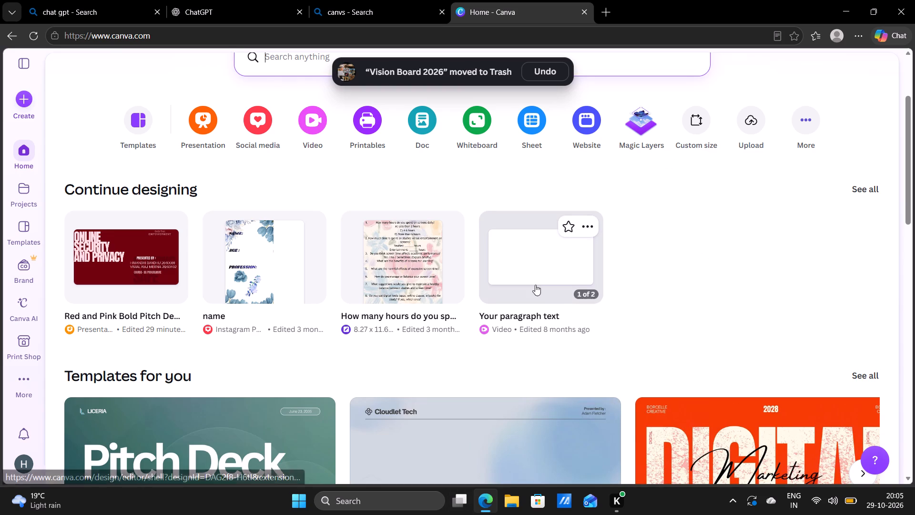
Move the "Your paragraph text" video design to Trash.
{"action": "left_click", "coordinate": [591, 216]}
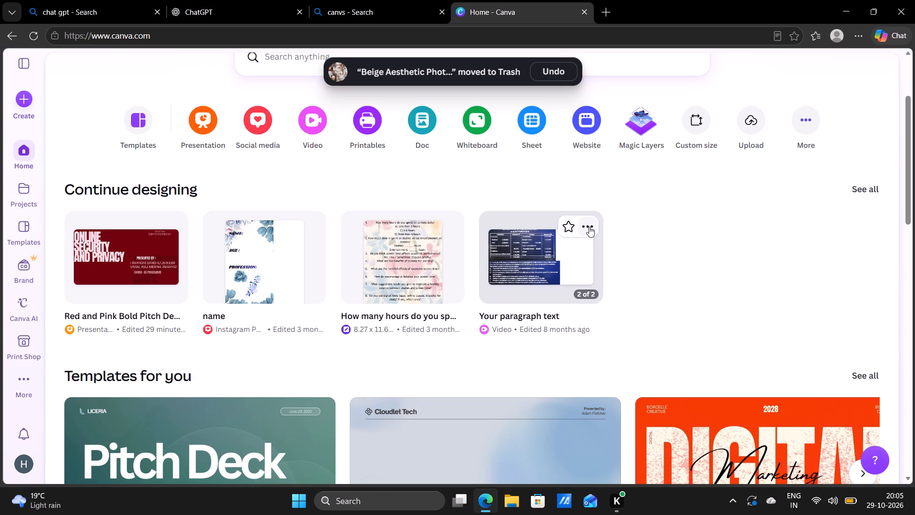
{"action": "left_click", "coordinate": [589, 227]}
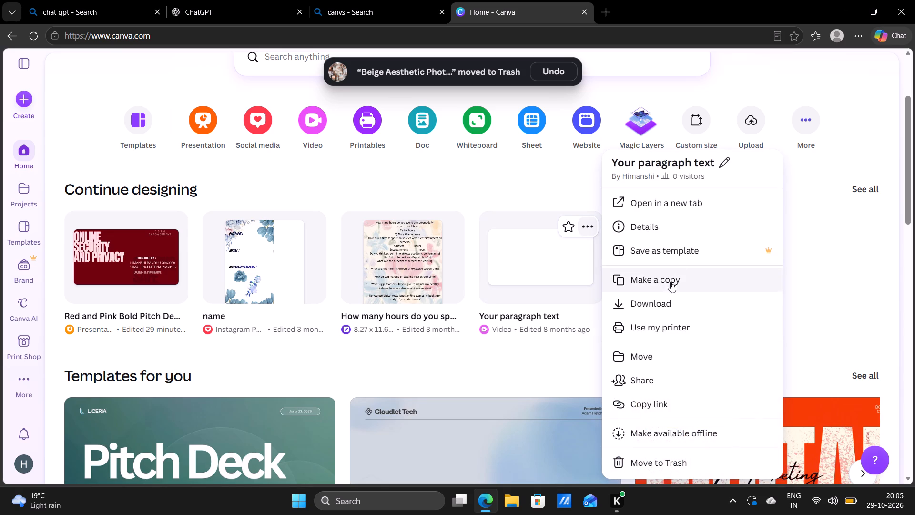
{"action": "left_click", "coordinate": [652, 457]}
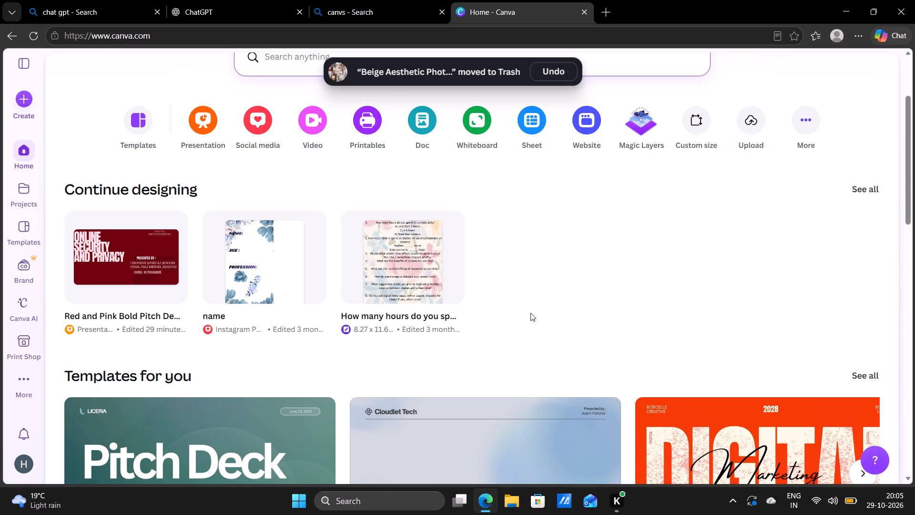
Move the questionnaire design whose title starts with "How many hours do you" to Trash.
{"action": "left_click", "coordinate": [445, 228]}
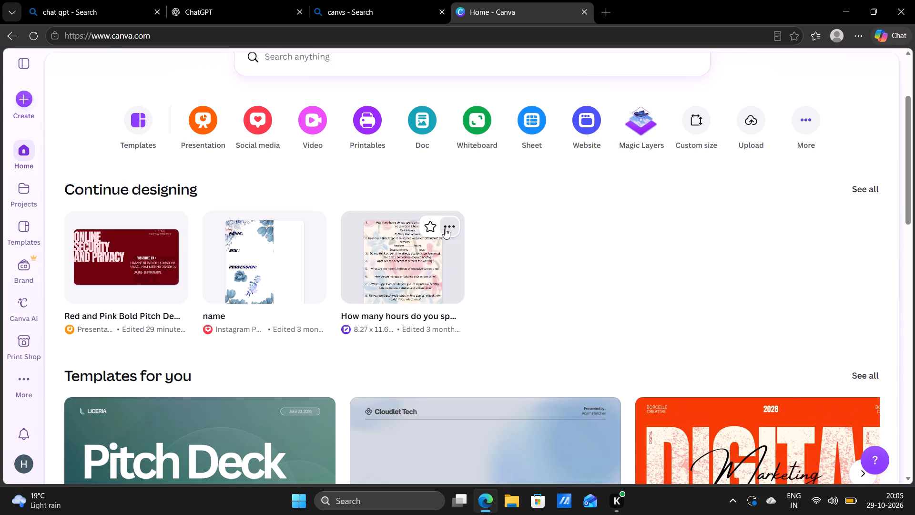
{"action": "left_click", "coordinate": [511, 459]}
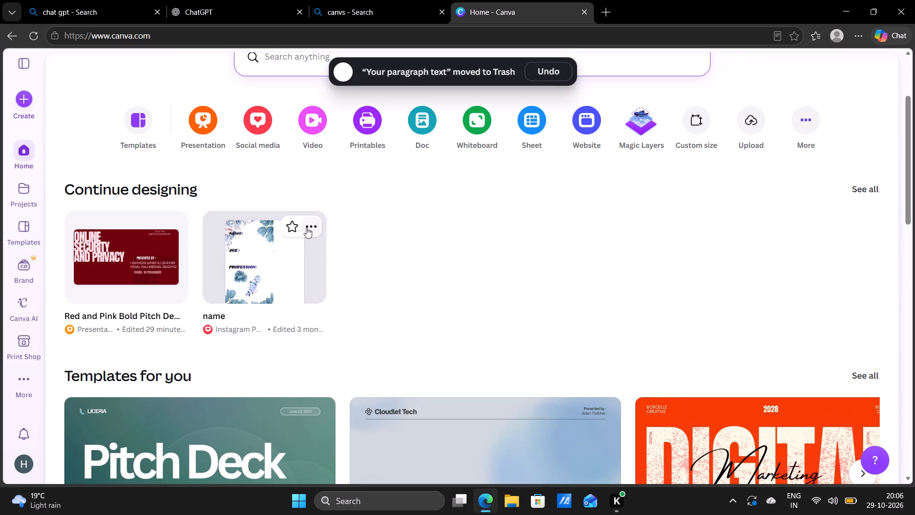
Move the Instagram design titled "name" to Trash.
{"action": "left_click", "coordinate": [306, 227]}
{"action": "left_click", "coordinate": [381, 464]}
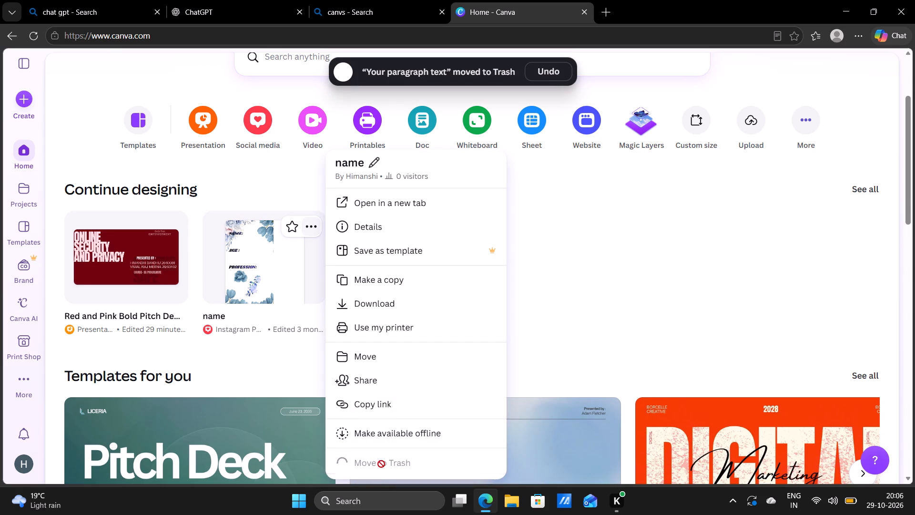
Open the "Red and Pink Bold Pitch Deck Presentation" design for editing.
{"action": "double_click", "coordinate": [154, 269]}
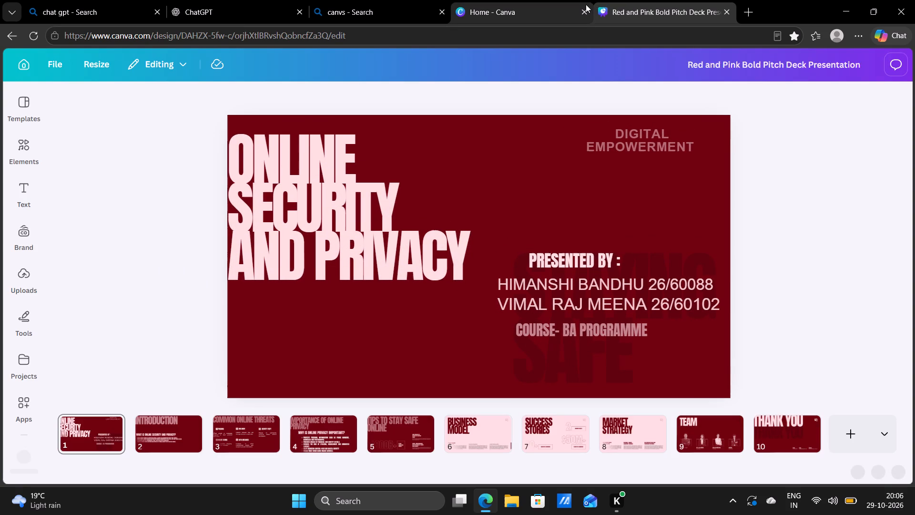
Close the Canva home page's browser tab.
{"action": "left_click", "coordinate": [585, 11]}
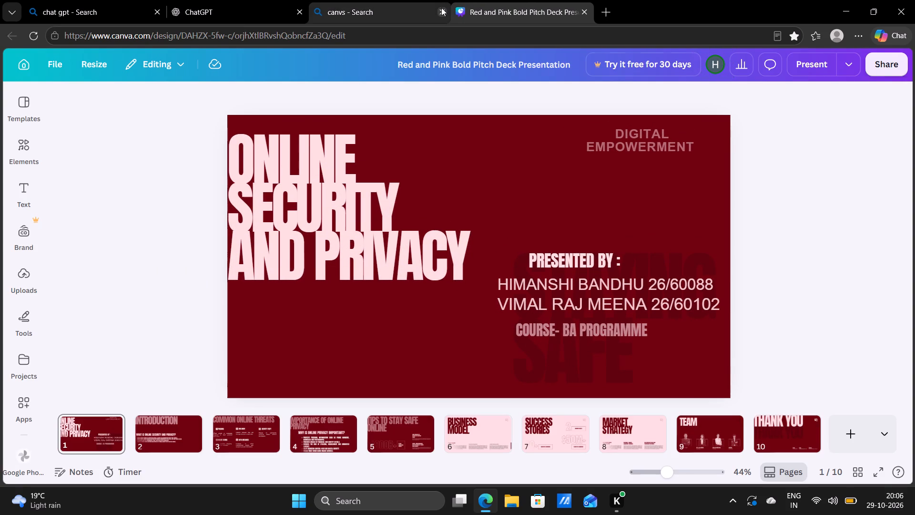
Close the "canvs - Search" browser tab.
{"action": "left_click", "coordinate": [441, 8]}
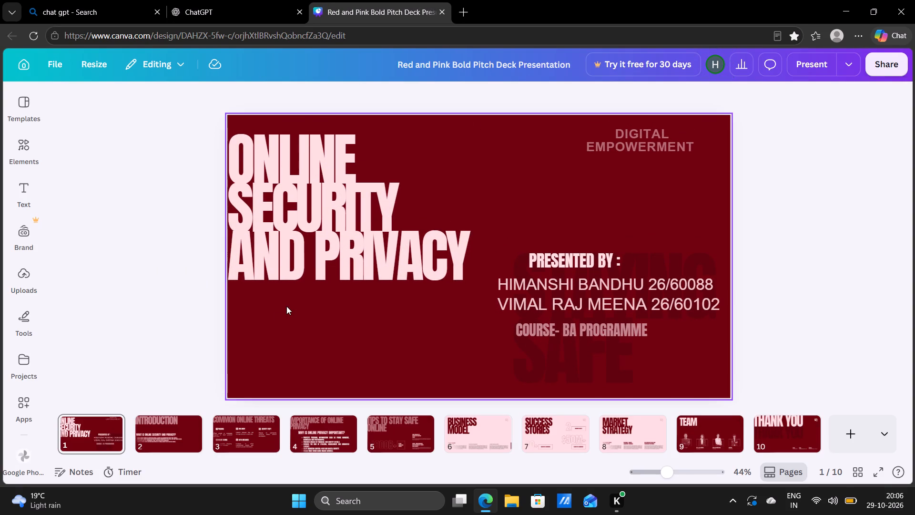
Move the "Business Model" page to position 4, directly after the "Common Online Threats" page.
{"action": "left_click", "coordinate": [141, 445]}
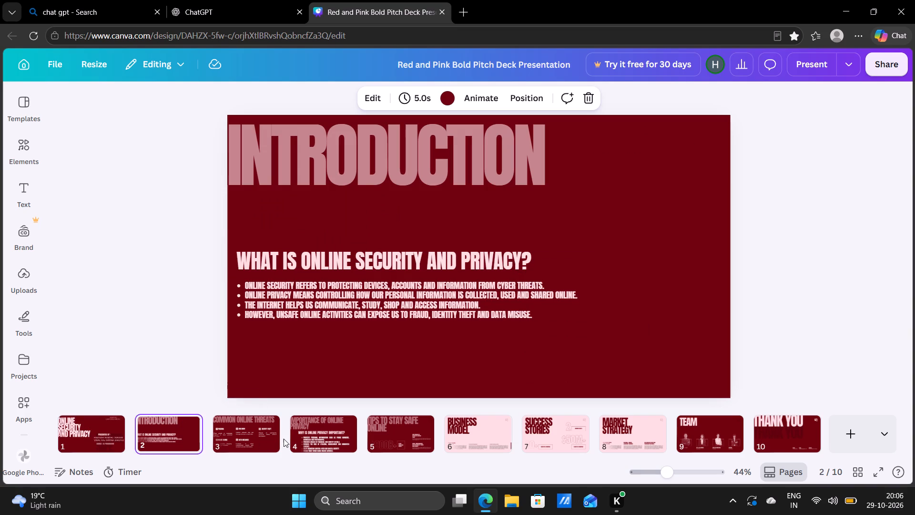
{"action": "left_click", "coordinate": [277, 439]}
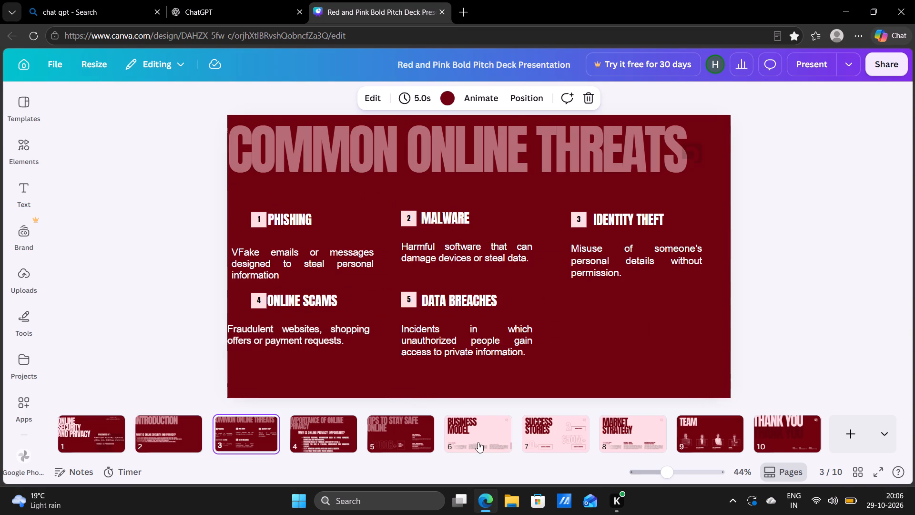
{"action": "left_click", "coordinate": [496, 443]}
{"action": "left_click_drag", "start_coordinate": [496, 443], "coordinate": [319, 451]}
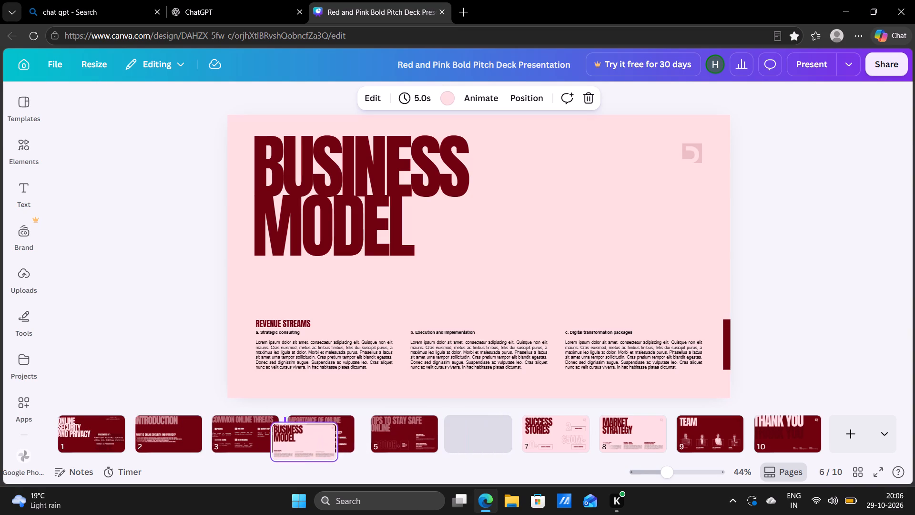
{"action": "left_click_drag", "start_coordinate": [319, 451], "coordinate": [300, 438]}
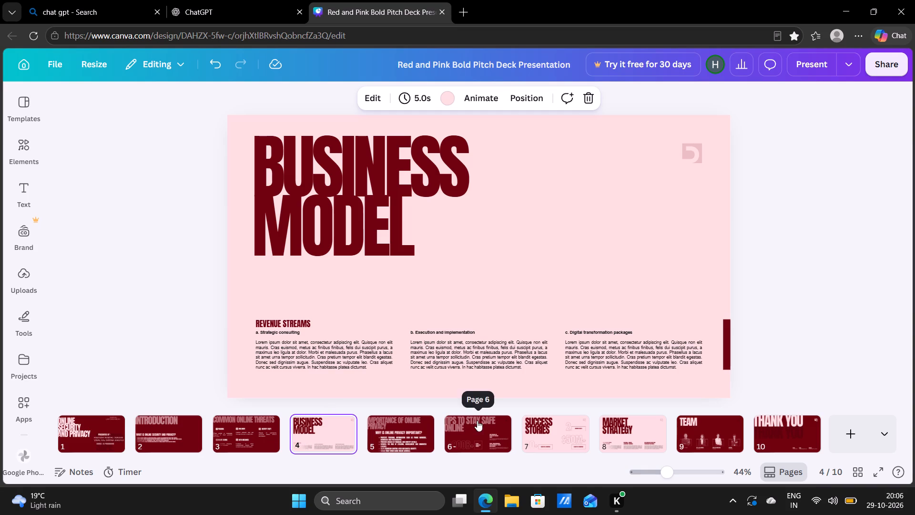
Move the "Thank You" page to position 7, directly after the "Tips to Stay Safe Online" page.
{"action": "left_click", "coordinate": [788, 429]}
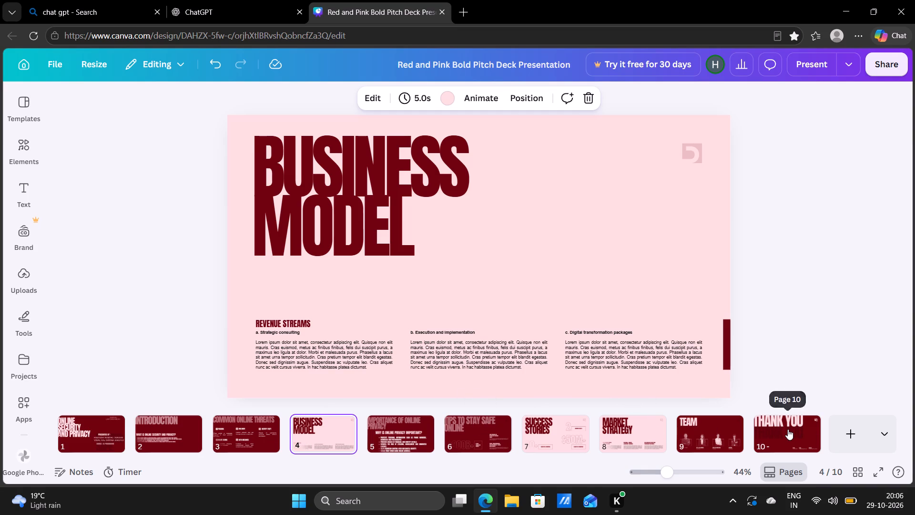
{"action": "left_click_drag", "start_coordinate": [788, 429], "coordinate": [526, 426]}
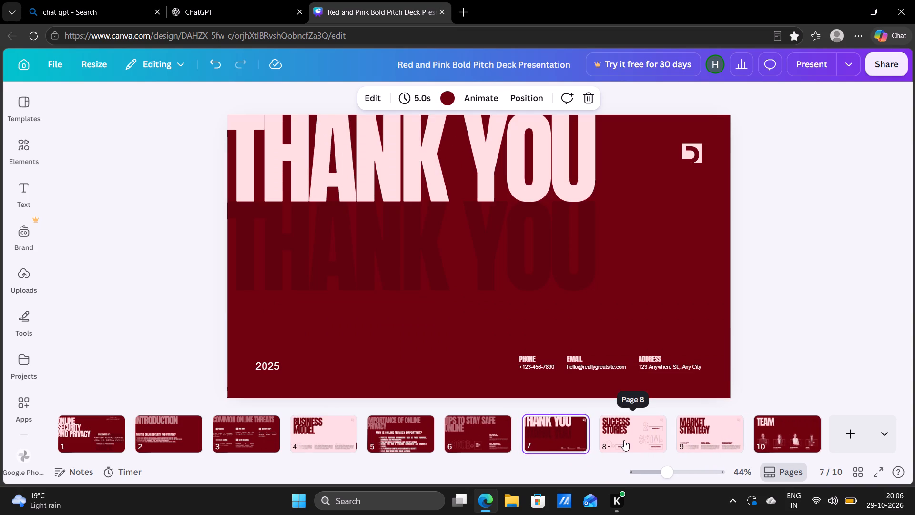
Review the opening pages and move the "Success Stories" page to position 6, directly after the "Importance of Online Privacy" page.
{"action": "left_click", "coordinate": [107, 442]}
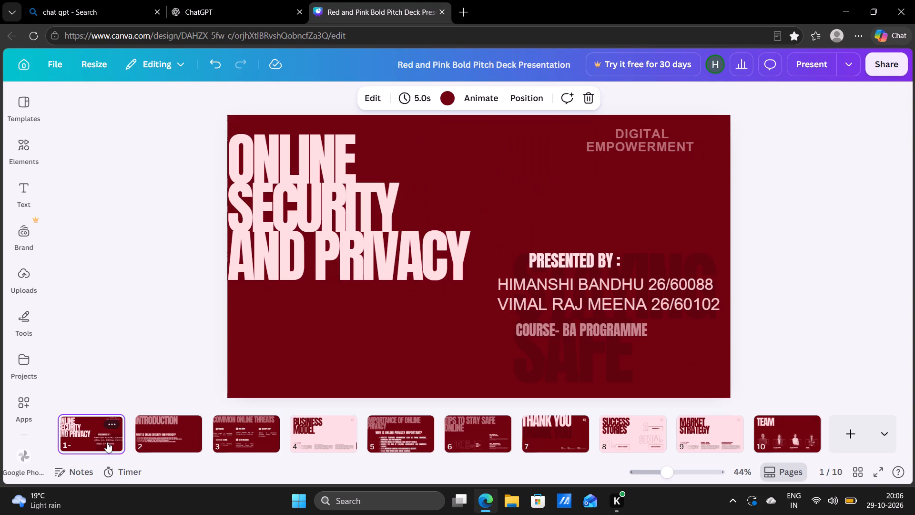
{"action": "left_click", "coordinate": [136, 440]}
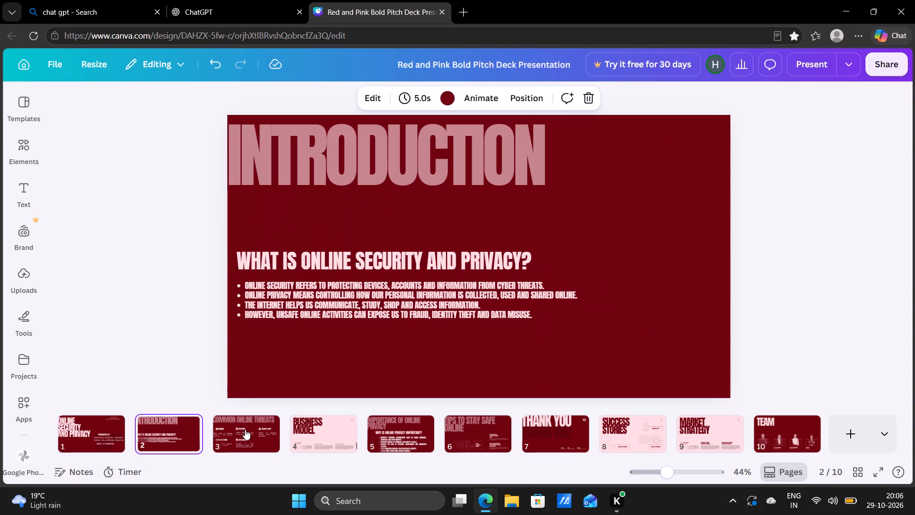
{"action": "left_click", "coordinate": [245, 429]}
{"action": "left_click", "coordinate": [341, 433]}
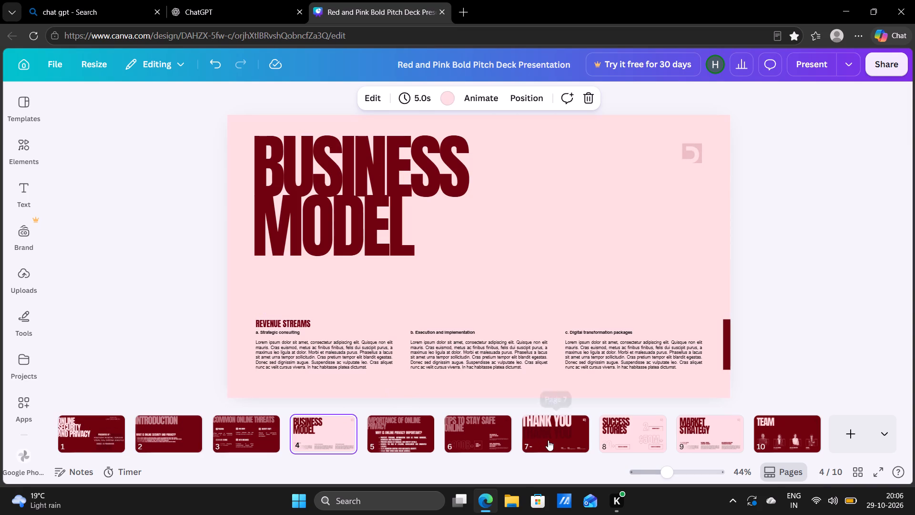
{"action": "left_click", "coordinate": [615, 431]}
{"action": "left_click_drag", "start_coordinate": [615, 431], "coordinate": [443, 430]}
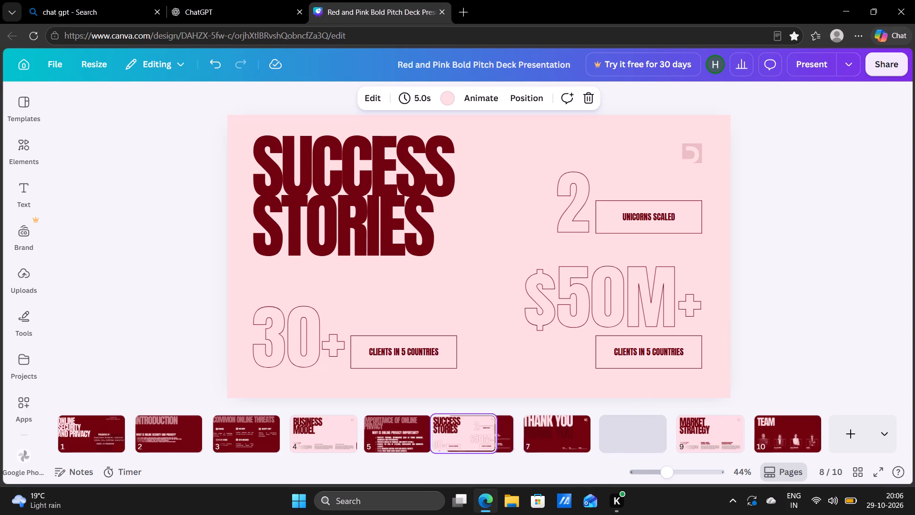
{"action": "left_click_drag", "start_coordinate": [443, 430], "coordinate": [441, 430]}
Move the "Thank You" page to position 7, ahead of the "Tips to Stay Safe Online" page.
{"action": "left_click", "coordinate": [626, 426]}
{"action": "left_click_drag", "start_coordinate": [626, 426], "coordinate": [532, 425]}
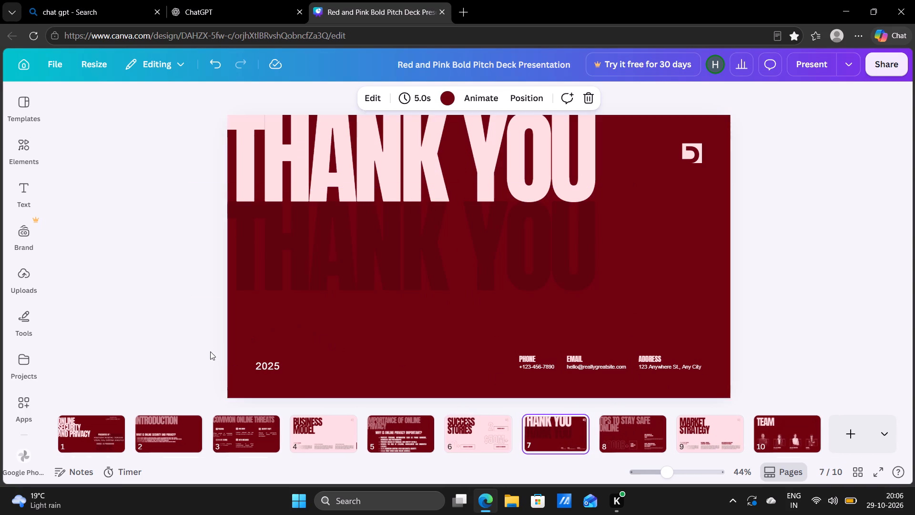
Delete the text "2025" from the "Thank You" page.
{"action": "double_click", "coordinate": [274, 369]}
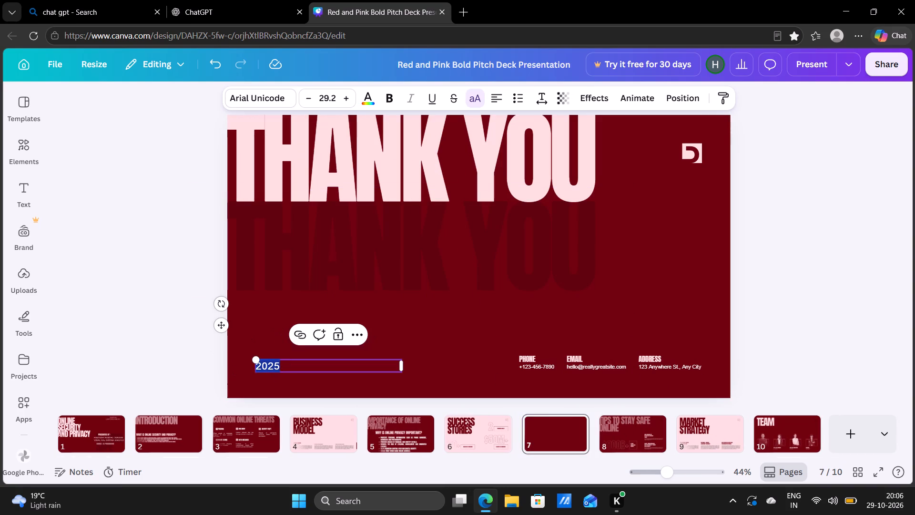
{"action": "key", "text": "BackSpace"}
Open the "PHONE" heading on the "Thank You" page for editing.
{"action": "double_click", "coordinate": [531, 355]}
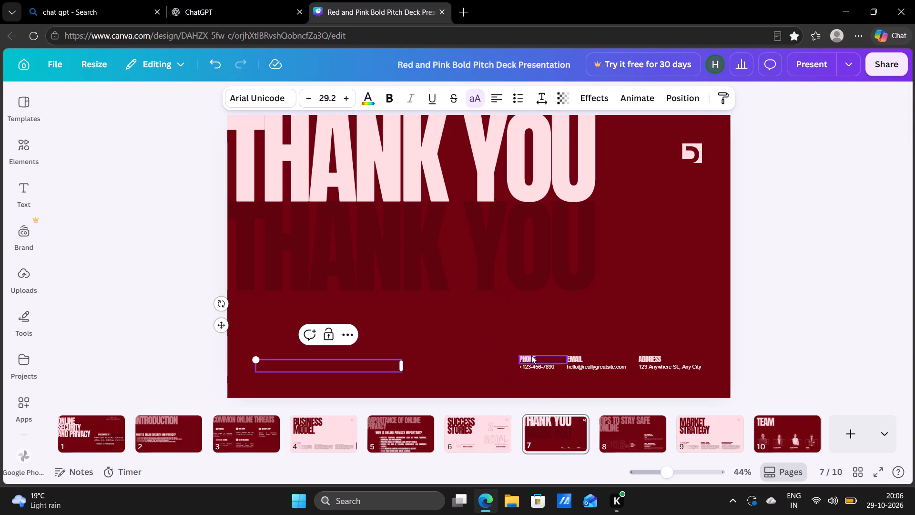
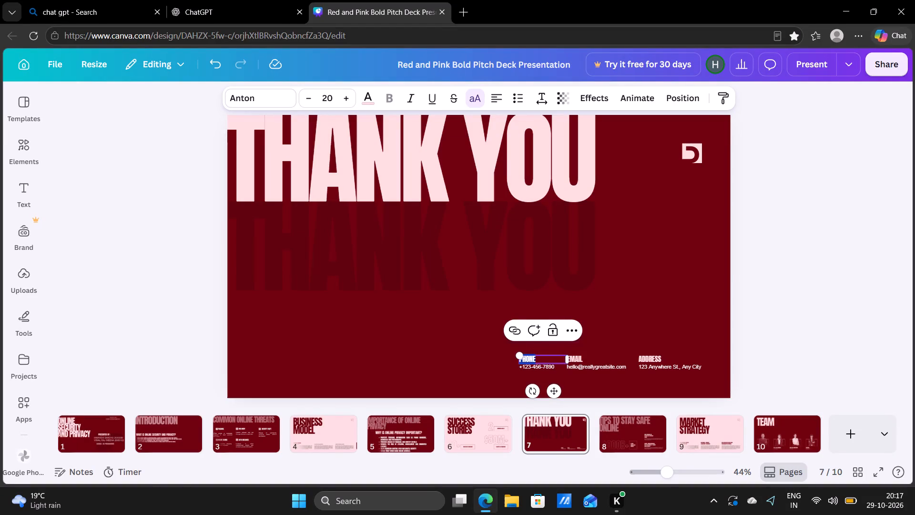
Delete the "PHONE" heading text from the "Thank You" page.
{"action": "double_click", "coordinate": [539, 361]}
{"action": "left_click", "coordinate": [539, 361]}
{"action": "key", "text": "BackSpace"}
{"action": "key", "text": "BackSpace"}
{"action": "key", "text": "BackSpace"}
{"action": "key", "text": "BackSpace"}
{"action": "key", "text": "BackSpace"}
{"action": "key", "text": "BackSpace"}
{"action": "key", "text": "BackSpace"}
{"action": "key", "text": "BackSpace"}
{"action": "key", "text": "BackSpace"}
{"action": "key", "text": "BackSpace"}
{"action": "key", "text": "BackSpace"}
{"action": "key", "text": "BackSpace"}
{"action": "key", "text": "BackSpace"}
{"action": "key", "text": "BackSpace"}
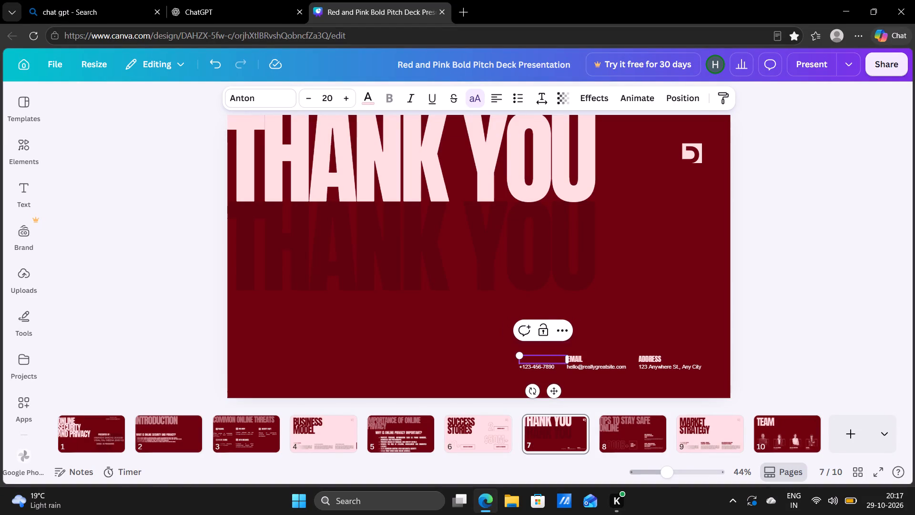
Delete the "EMAIL" and "ADDRESS" headings from the "Thank You" page.
{"action": "left_click", "coordinate": [592, 353]}
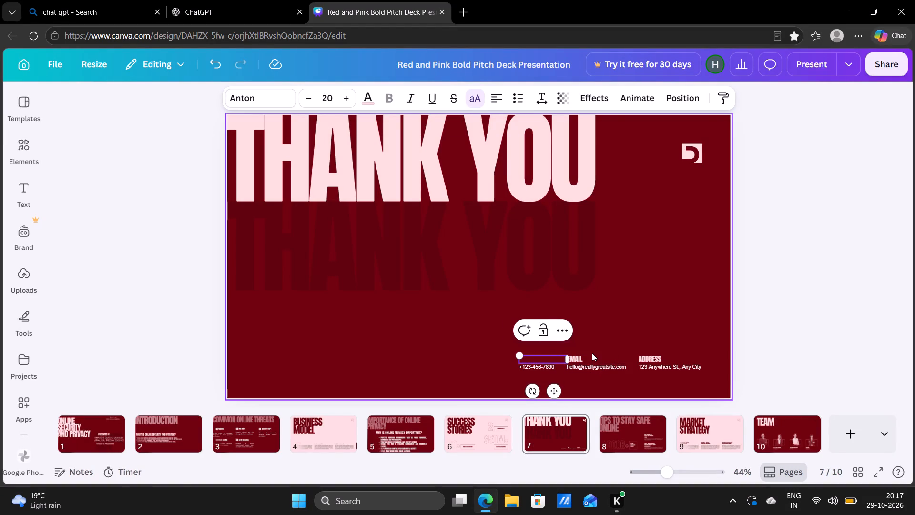
{"action": "left_click", "coordinate": [592, 358]}
{"action": "key", "text": "BackSpace"}
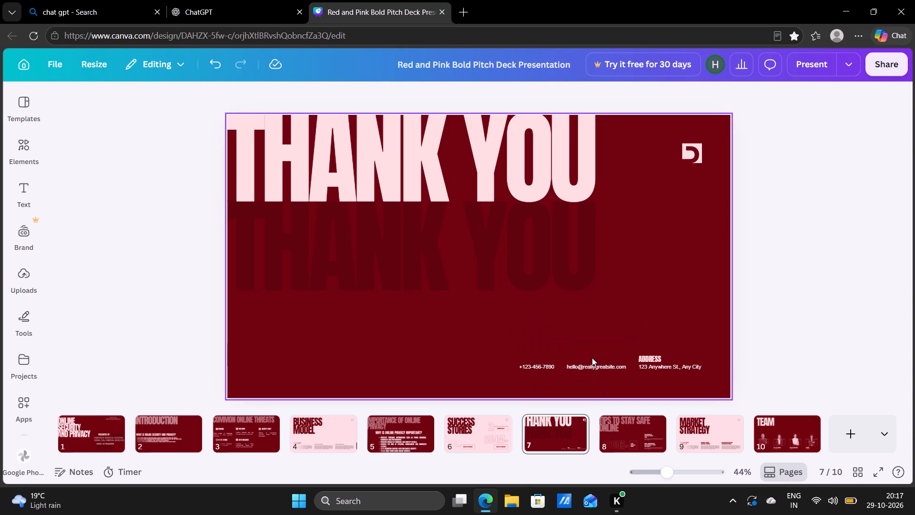
{"action": "left_click", "coordinate": [666, 352]}
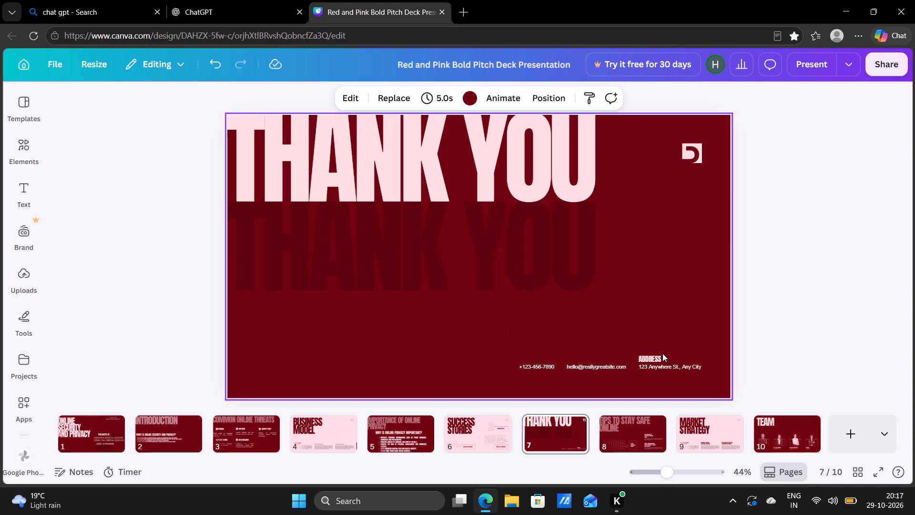
{"action": "left_click", "coordinate": [658, 354]}
{"action": "key", "text": "BackSpace"}
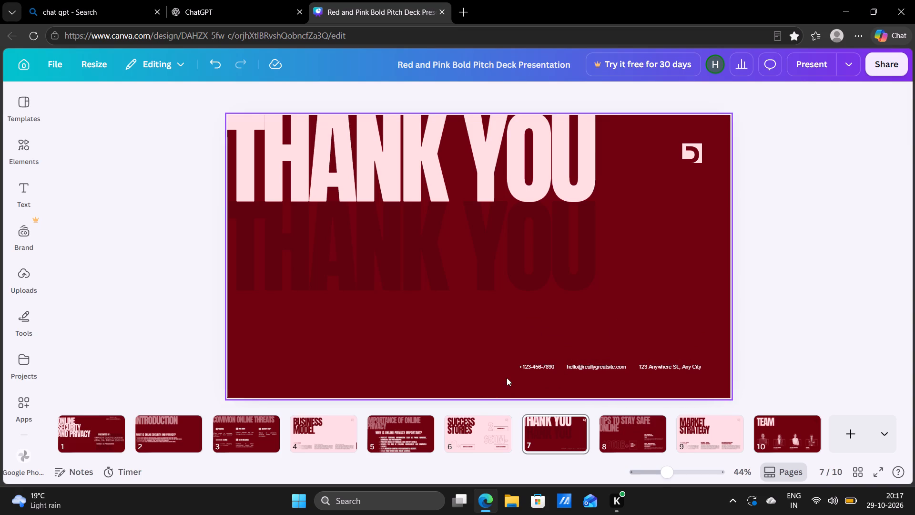
Delete the placeholder phone number, e-mail and street address lines from the "Thank You" page.
{"action": "left_click", "coordinate": [530, 368]}
{"action": "key", "text": "BackSpace"}
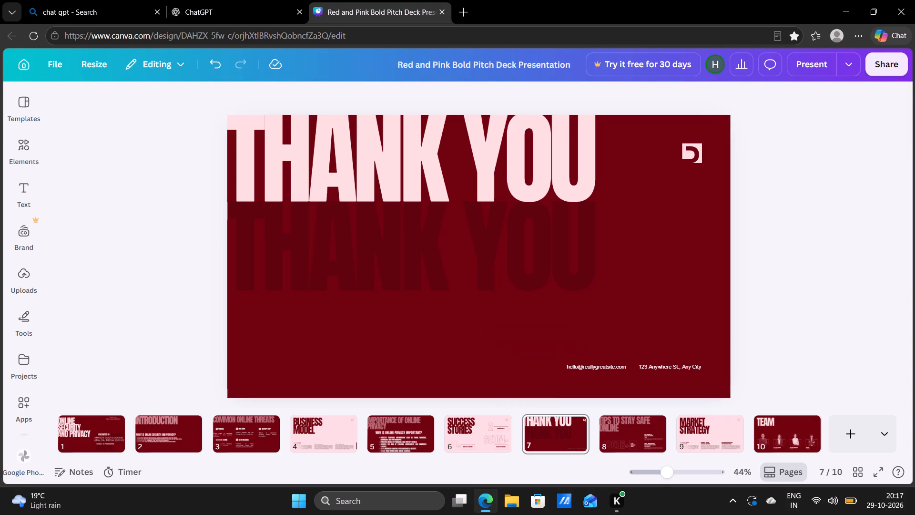
{"action": "left_click", "coordinate": [596, 364]}
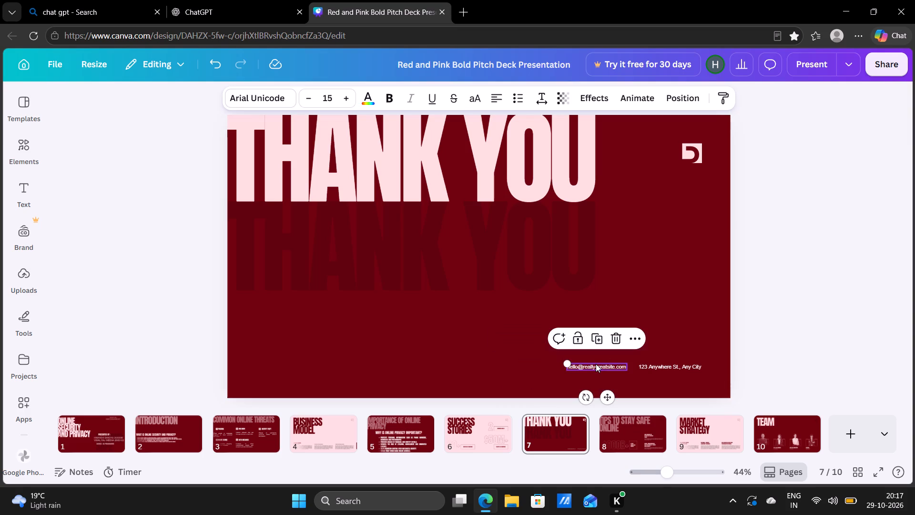
{"action": "key", "text": "BackSpace"}
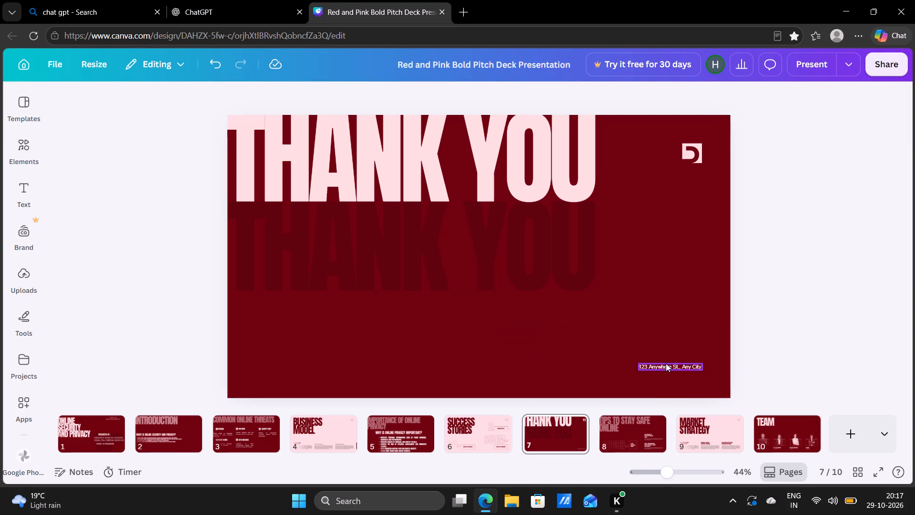
{"action": "left_click", "coordinate": [666, 363]}
{"action": "key", "text": "BackSpace"}
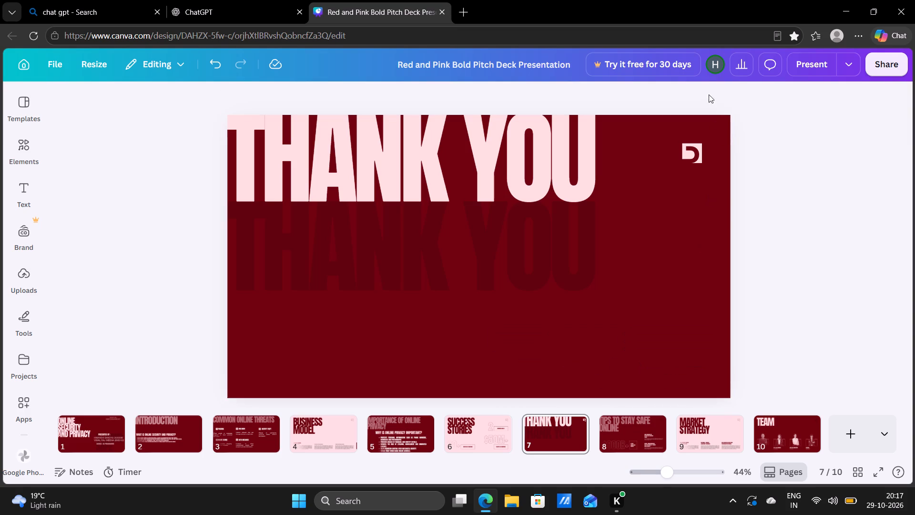
Delete the small square logo graphic beside the large title on the "Thank You" page.
{"action": "left_click", "coordinate": [692, 162]}
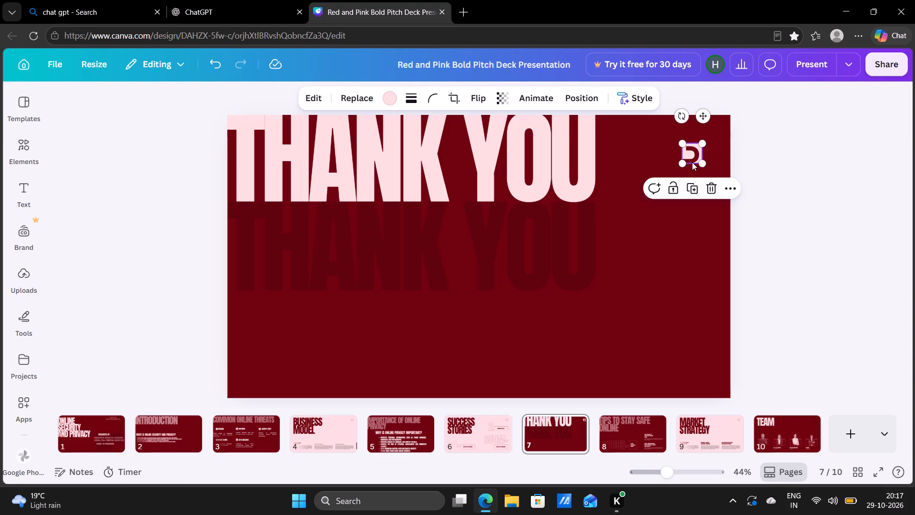
{"action": "key", "text": "BackSpace"}
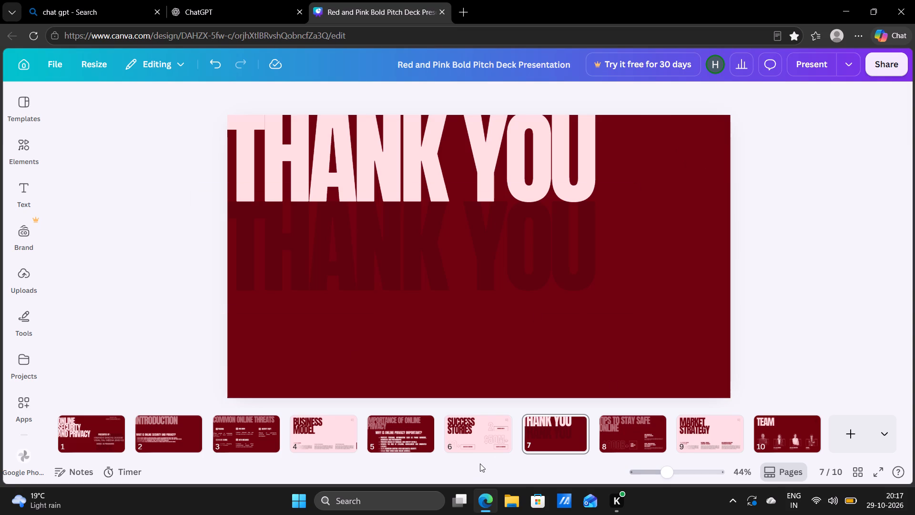
{"action": "left_click", "coordinate": [470, 346]}
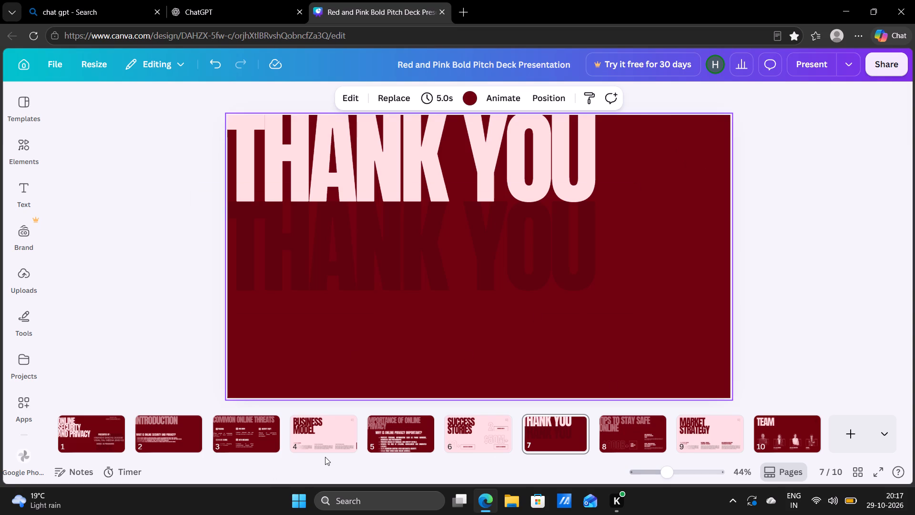
Move the "Business Model" page to position 3, ahead of the "Common Online Threats" page.
{"action": "left_click_drag", "start_coordinate": [325, 457], "coordinate": [328, 451]}
{"action": "double_click", "coordinate": [329, 439]}
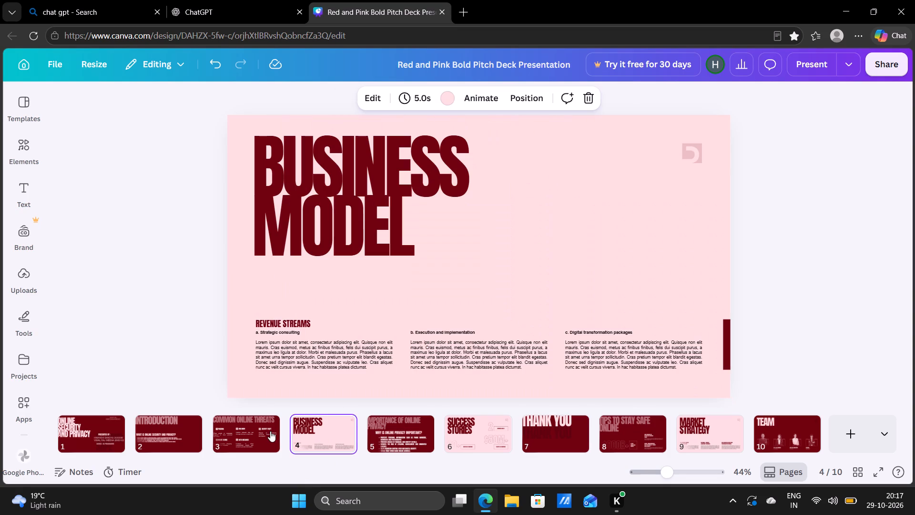
{"action": "left_click_drag", "start_coordinate": [305, 443], "coordinate": [228, 440]}
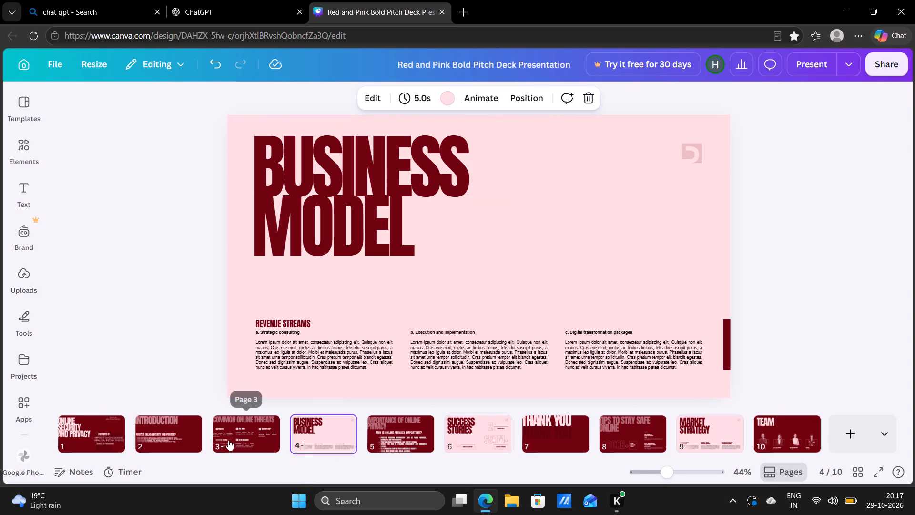
{"action": "left_click_drag", "start_coordinate": [228, 440], "coordinate": [204, 437]}
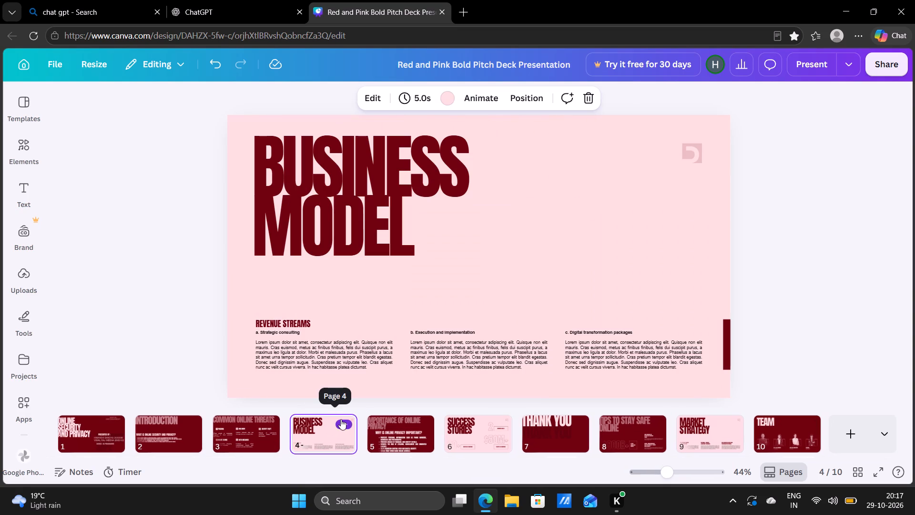
{"action": "left_click", "coordinate": [341, 419]}
{"action": "left_click", "coordinate": [304, 424]}
{"action": "left_click_drag", "start_coordinate": [304, 424], "coordinate": [293, 420]}
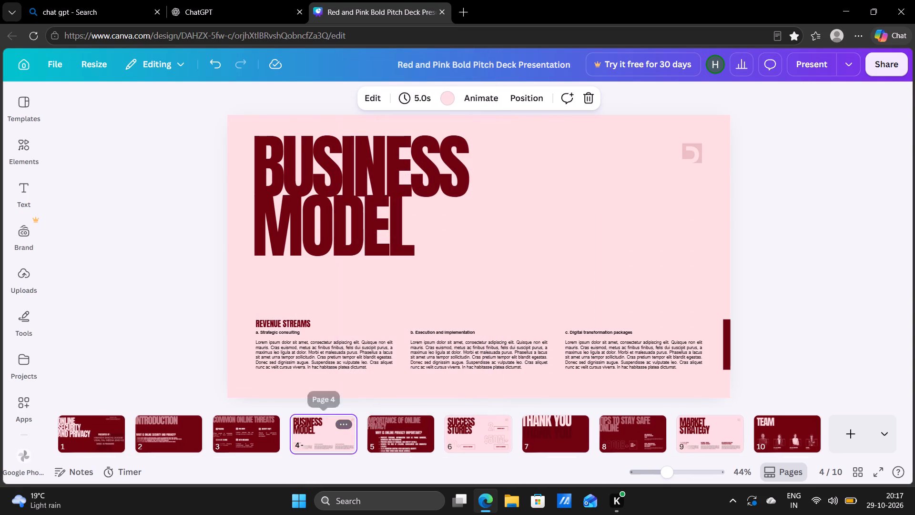
{"action": "left_click_drag", "start_coordinate": [293, 420], "coordinate": [201, 426]}
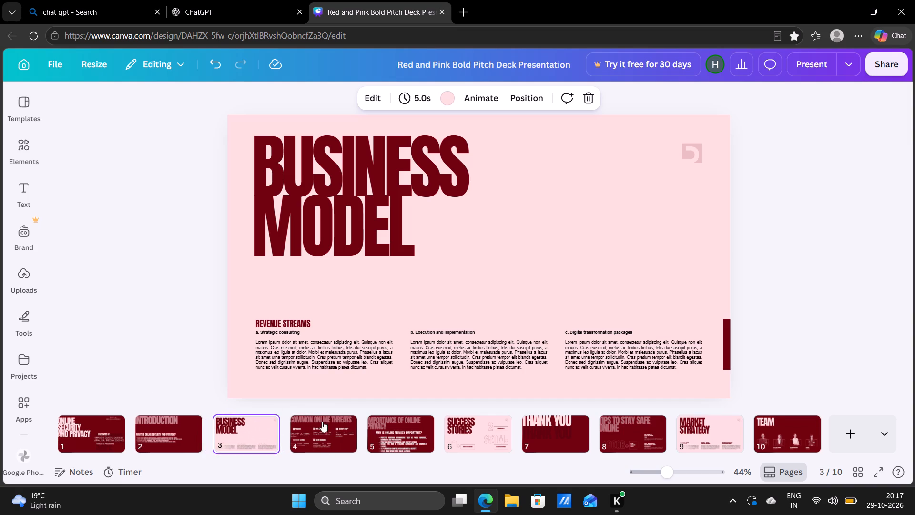
Move the "Success Stories" page to position 5, ahead of the "Importance of Online Privacy" page.
{"action": "left_click", "coordinate": [472, 433]}
{"action": "left_click_drag", "start_coordinate": [472, 433], "coordinate": [442, 435]}
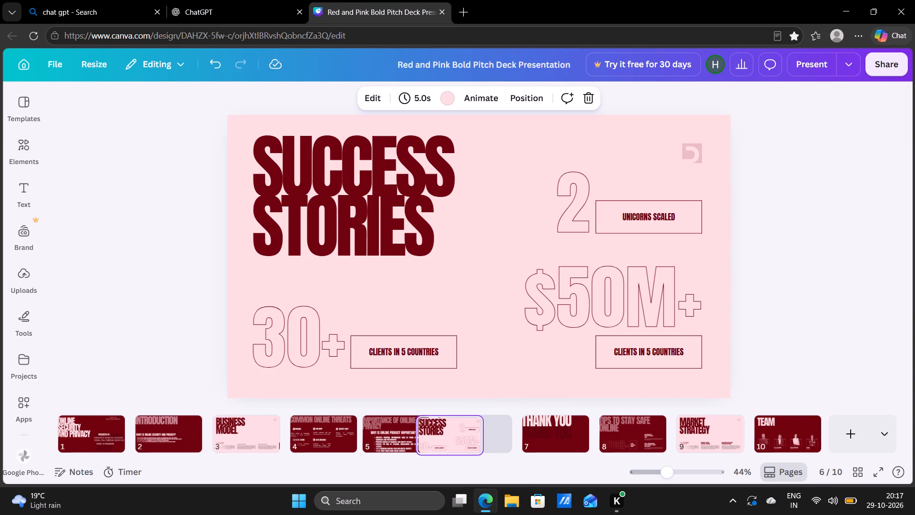
{"action": "left_click_drag", "start_coordinate": [442, 435], "coordinate": [359, 433]}
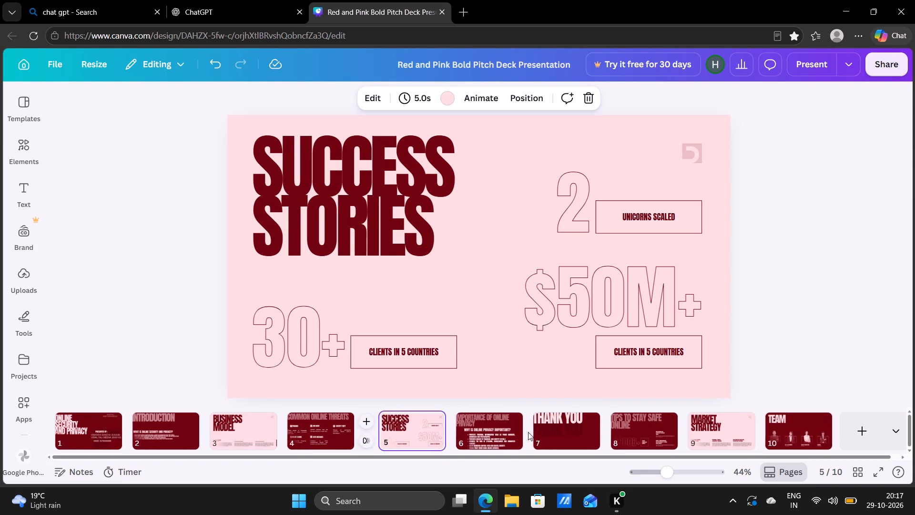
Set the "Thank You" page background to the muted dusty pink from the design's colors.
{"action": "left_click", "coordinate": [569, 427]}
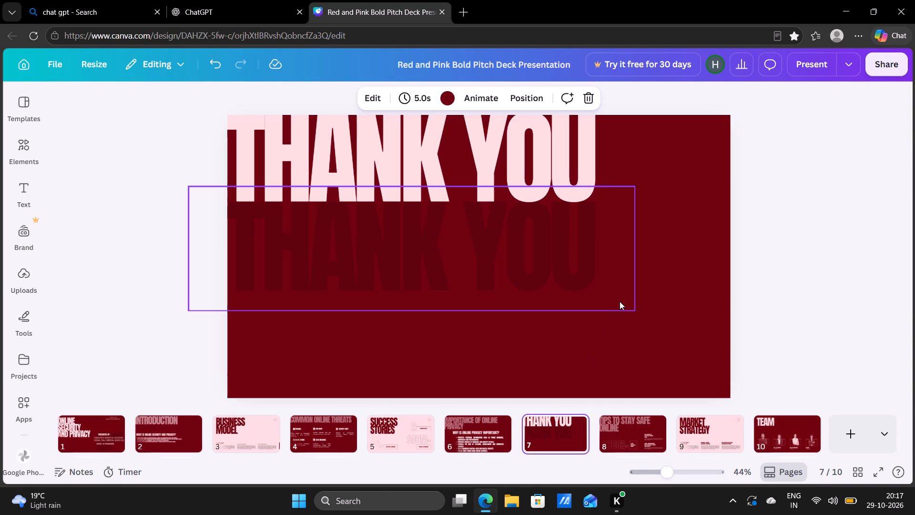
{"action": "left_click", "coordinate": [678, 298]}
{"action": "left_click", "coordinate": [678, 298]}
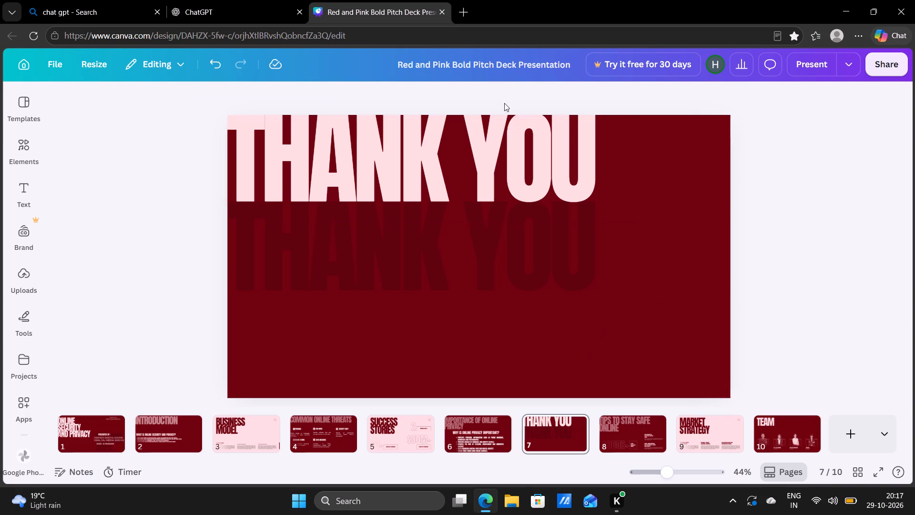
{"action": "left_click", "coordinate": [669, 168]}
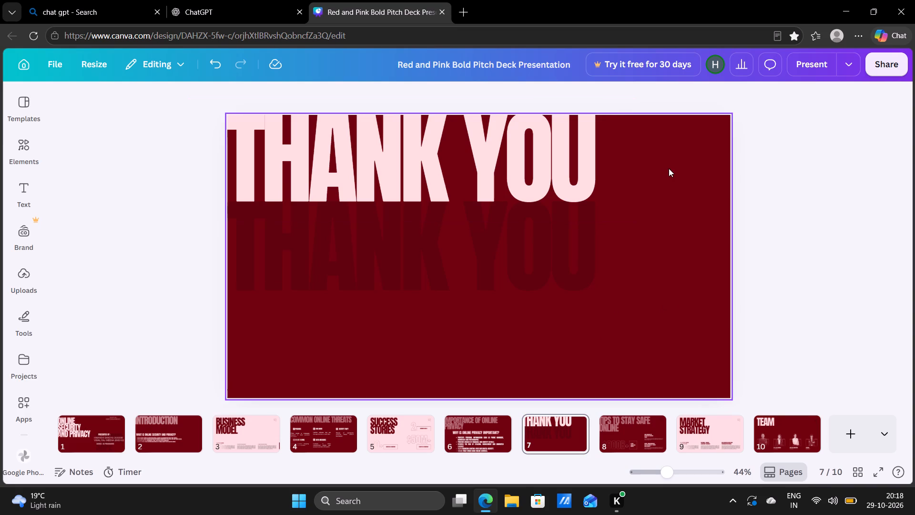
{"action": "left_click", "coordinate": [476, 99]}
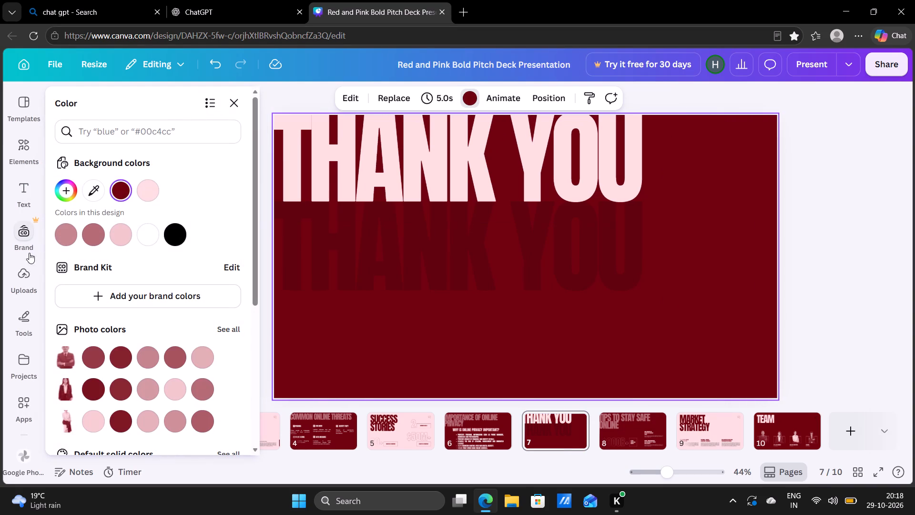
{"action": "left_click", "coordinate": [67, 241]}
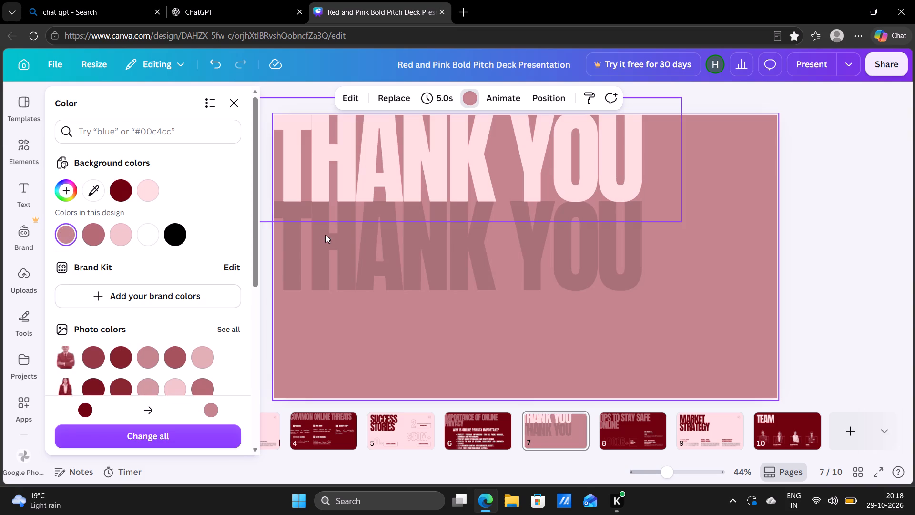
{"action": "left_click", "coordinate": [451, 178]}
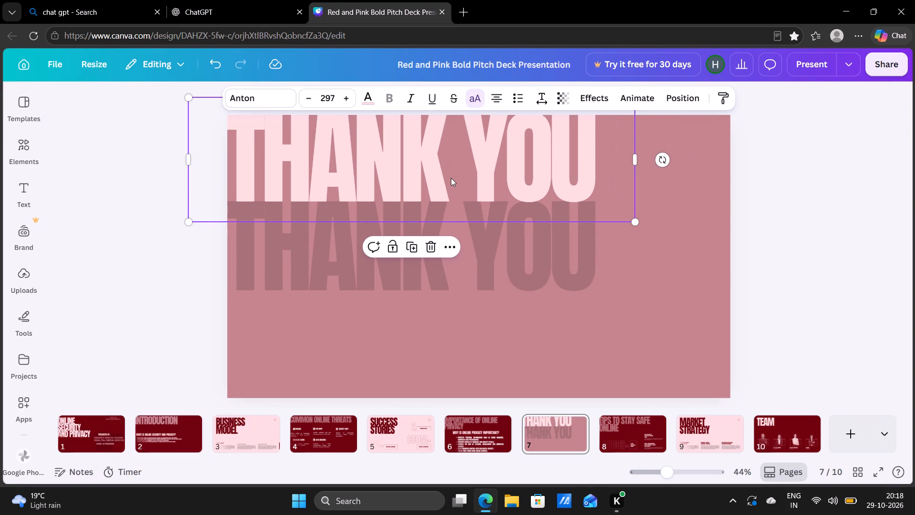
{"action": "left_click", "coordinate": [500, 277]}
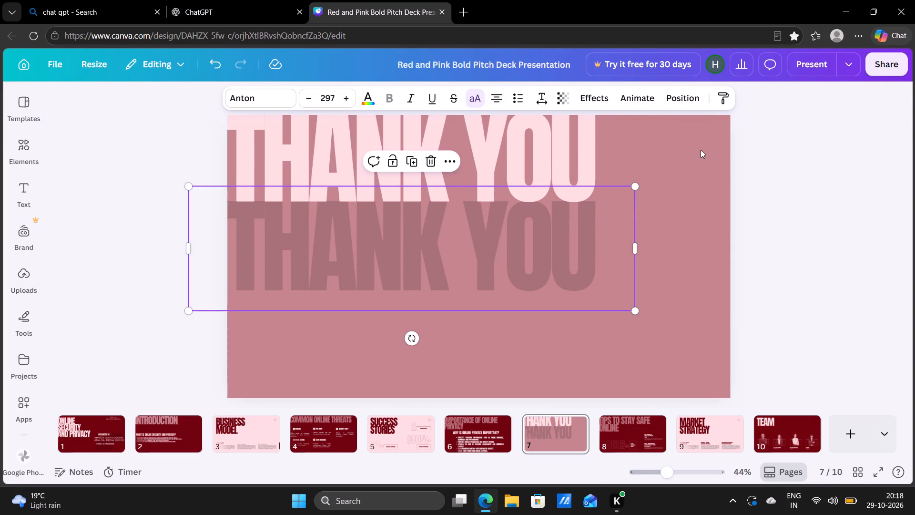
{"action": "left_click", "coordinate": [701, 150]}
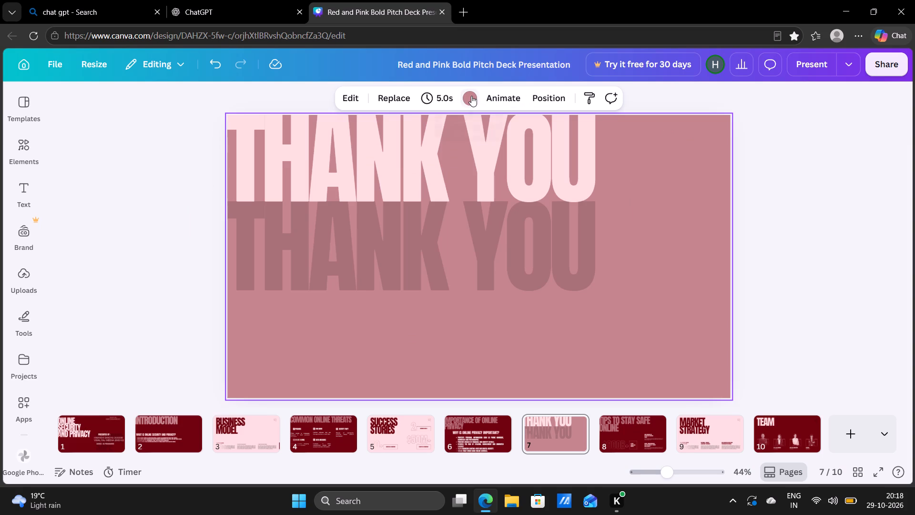
Try a deeper rose and red #84222d as the "Thank You" page background, and settle on the light dusty pink photo color.
{"action": "left_click", "coordinate": [471, 96]}
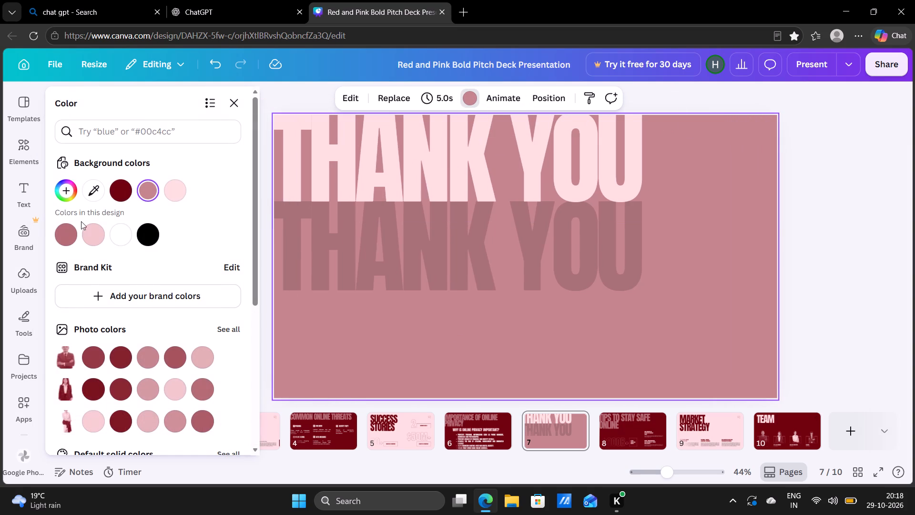
{"action": "left_click", "coordinate": [65, 230]}
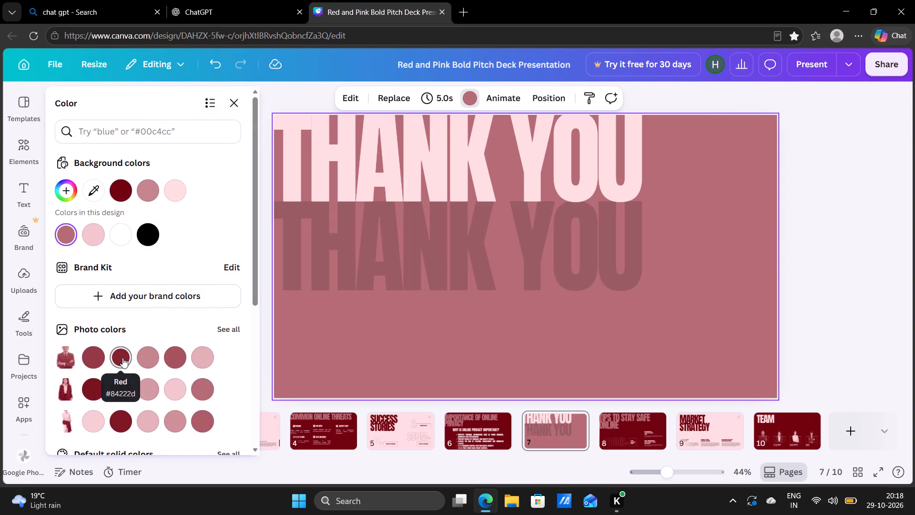
{"action": "left_click", "coordinate": [122, 358]}
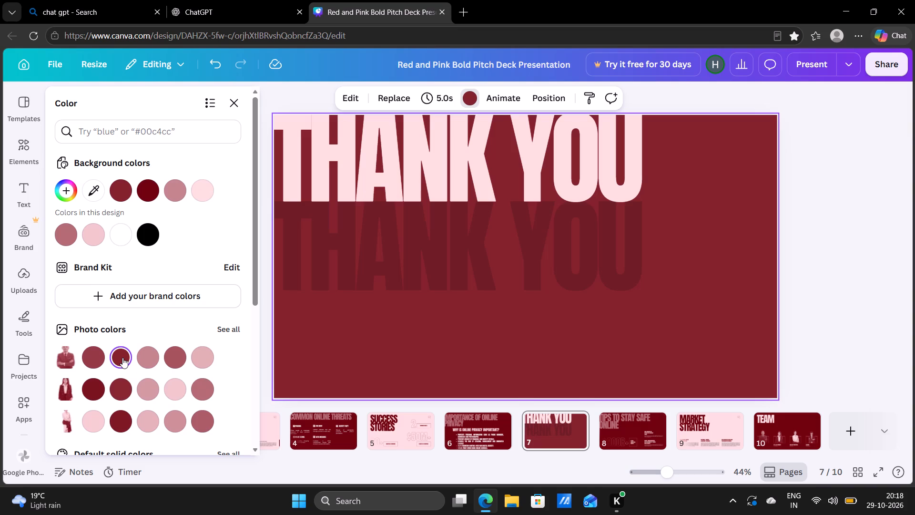
{"action": "left_click", "coordinate": [203, 364]}
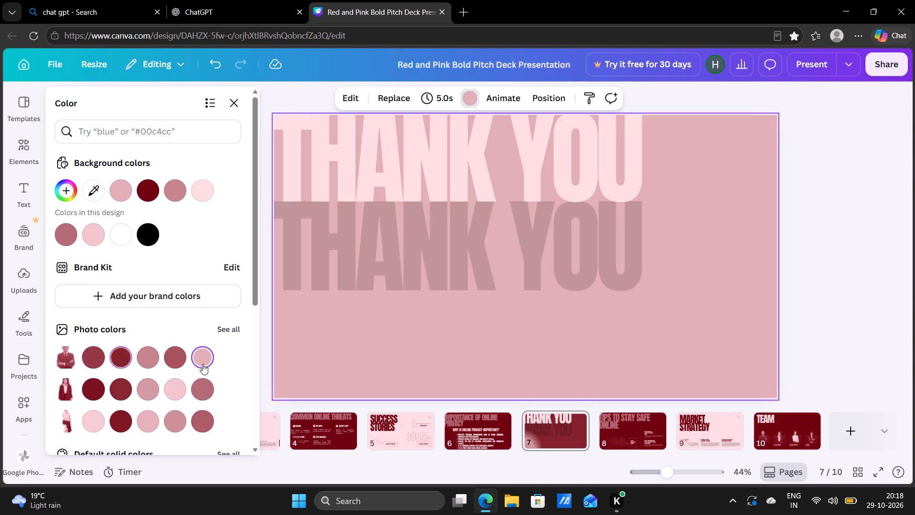
Set the faded lower "THANK YOU" text on the "Thank You" page to the dark red #70020f.
{"action": "left_click", "coordinate": [358, 288]}
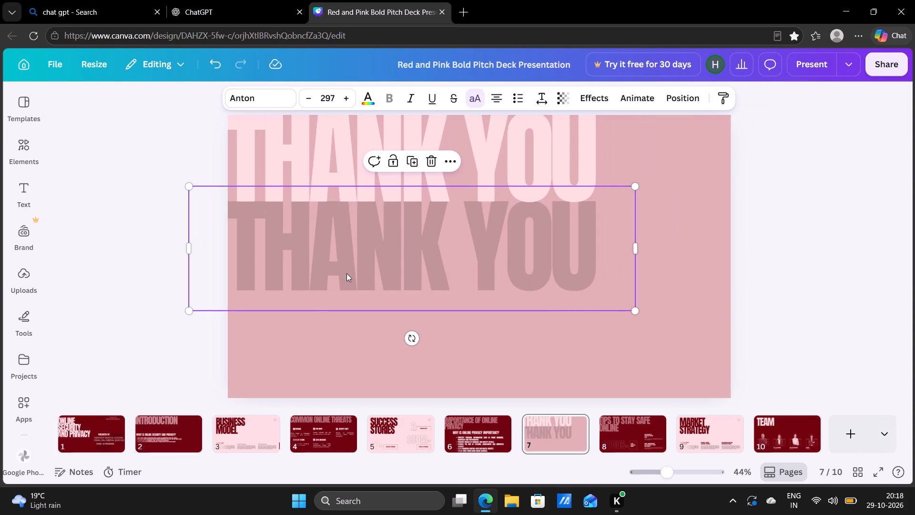
{"action": "left_click", "coordinate": [346, 273]}
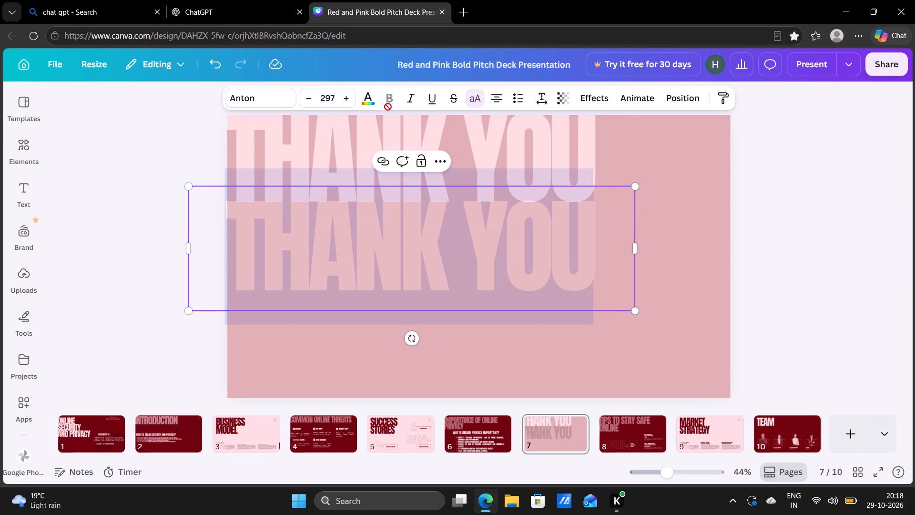
{"action": "left_click", "coordinate": [364, 92]}
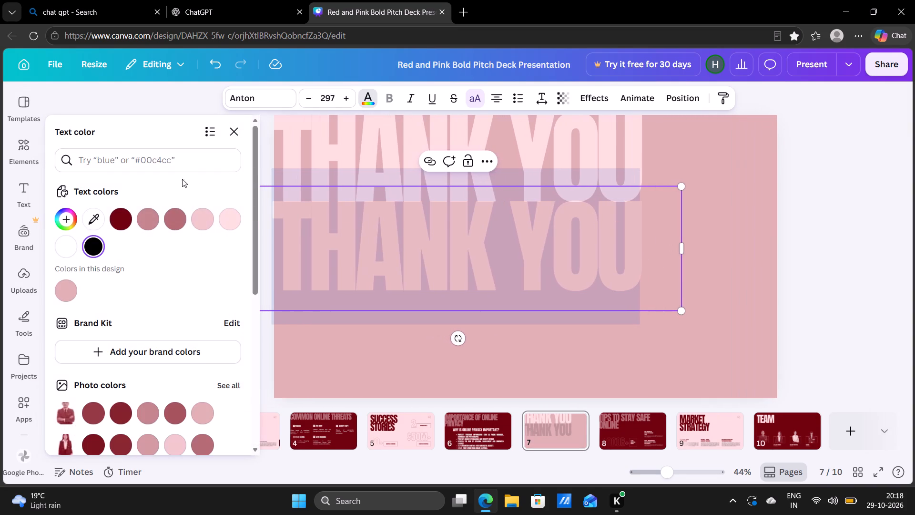
{"action": "left_click", "coordinate": [120, 217]}
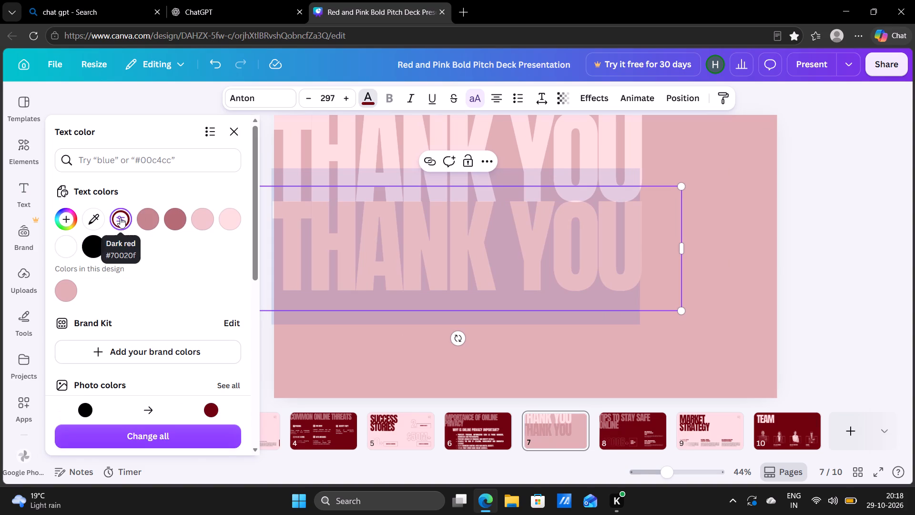
{"action": "left_click", "coordinate": [570, 141]}
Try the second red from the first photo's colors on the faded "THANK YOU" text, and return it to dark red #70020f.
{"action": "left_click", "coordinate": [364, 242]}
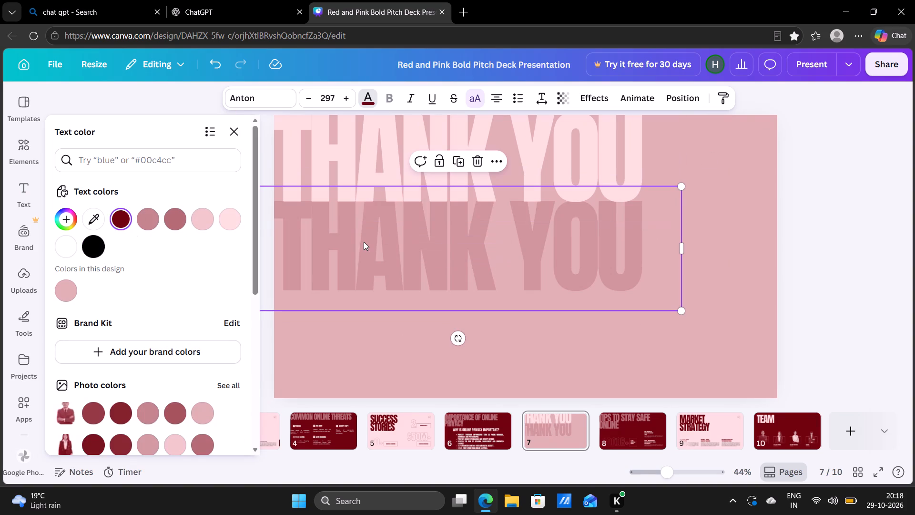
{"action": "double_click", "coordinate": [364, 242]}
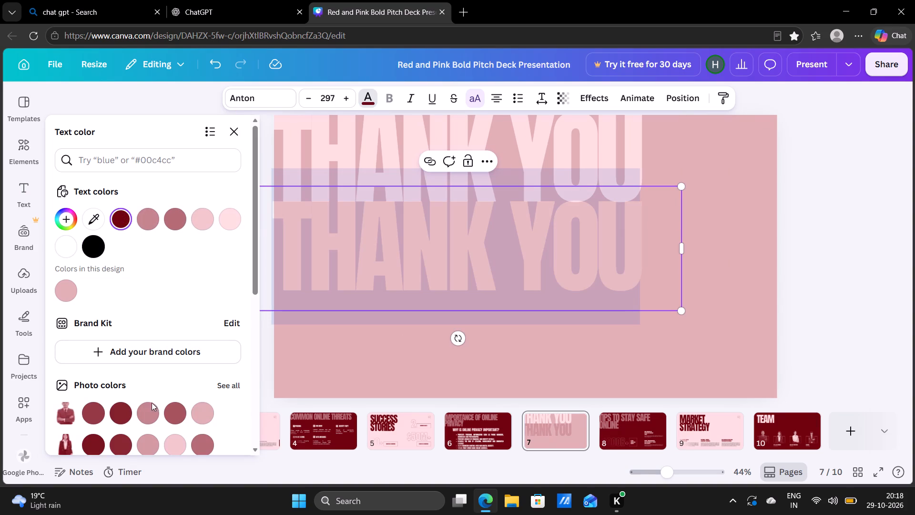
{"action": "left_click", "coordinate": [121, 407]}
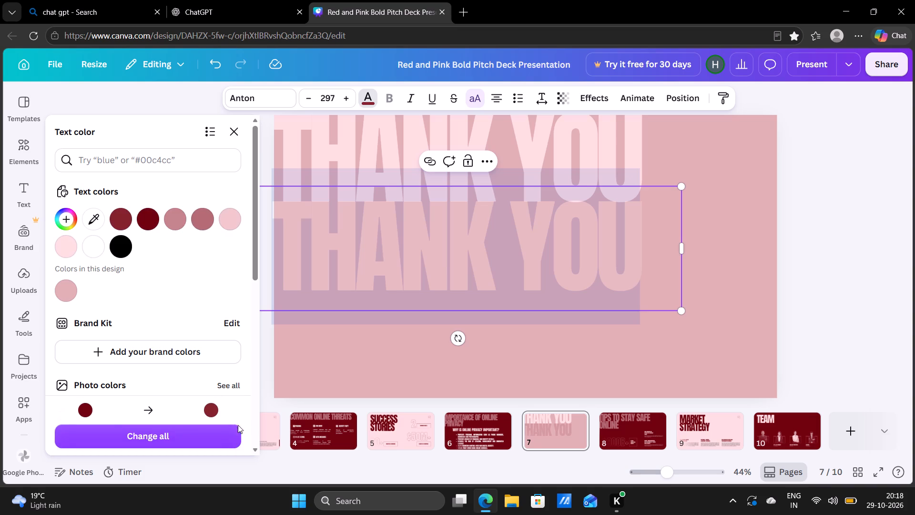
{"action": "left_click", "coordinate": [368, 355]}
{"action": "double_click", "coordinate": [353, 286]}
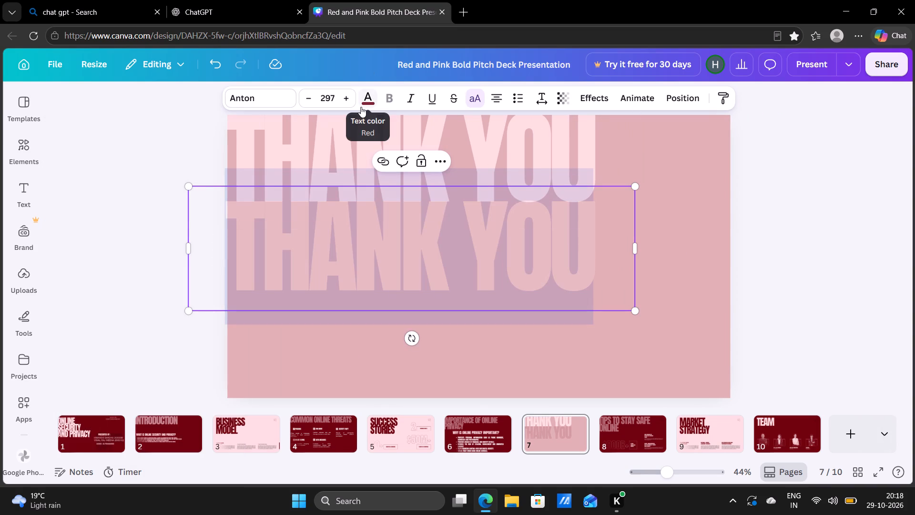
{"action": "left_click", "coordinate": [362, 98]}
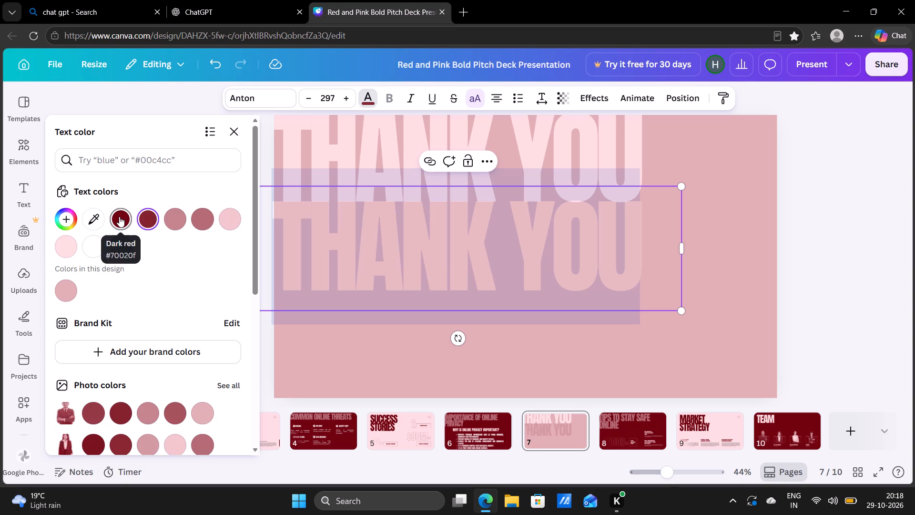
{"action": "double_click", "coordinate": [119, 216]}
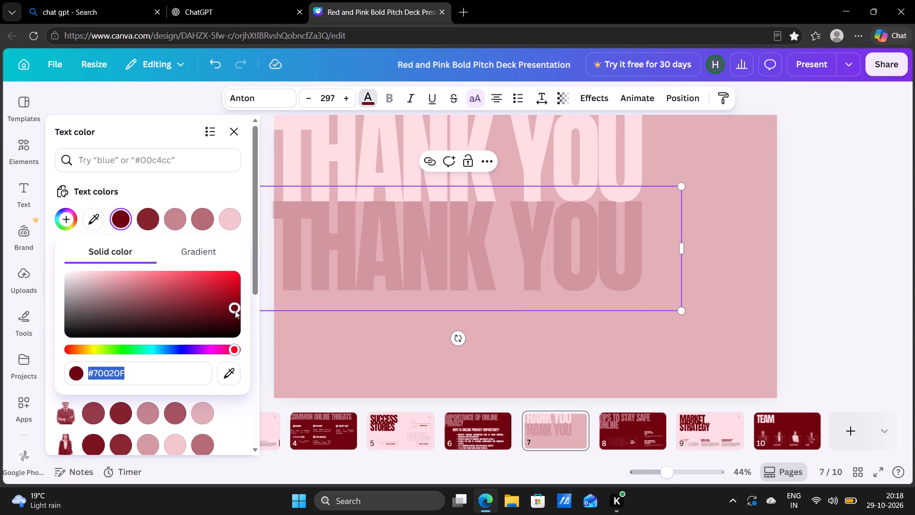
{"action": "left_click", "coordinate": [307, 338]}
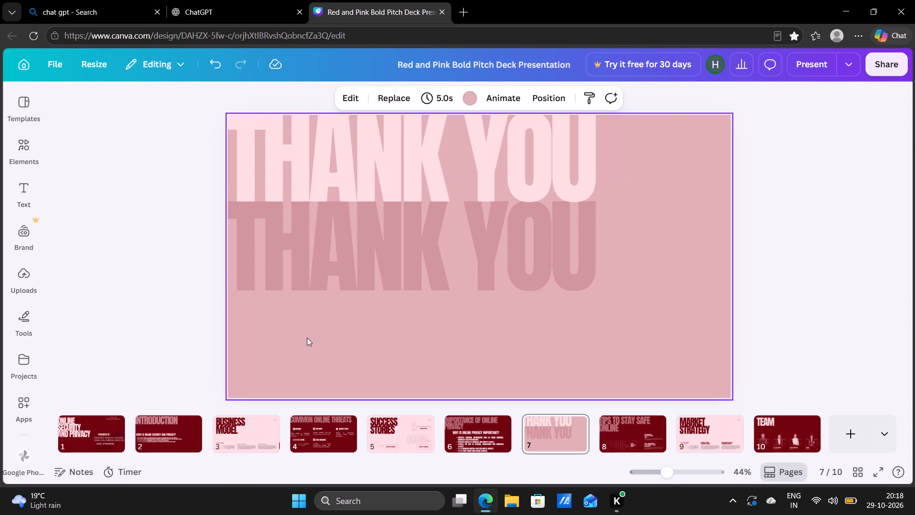
Recolor the upper light pink "THANK YOU" text with the deep red from the third photo's colors.
{"action": "left_click", "coordinate": [436, 287]}
{"action": "double_click", "coordinate": [436, 287]}
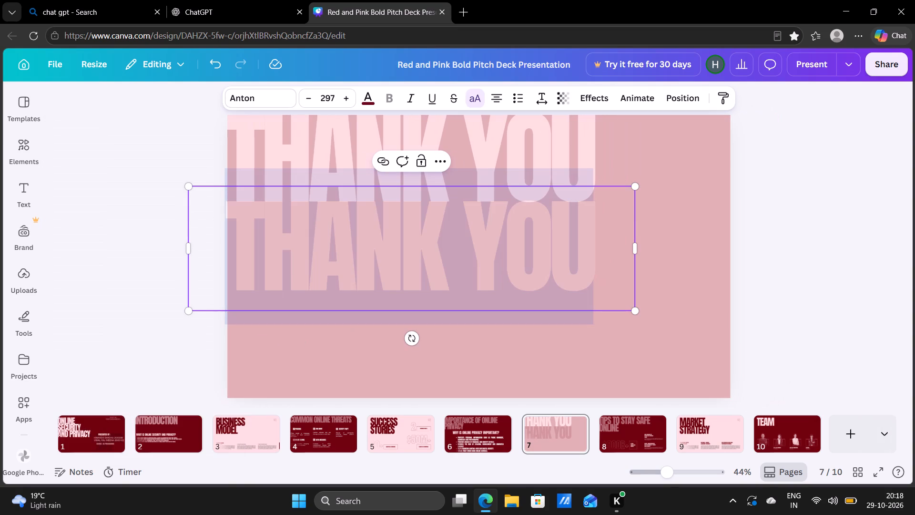
{"action": "double_click", "coordinate": [371, 133]}
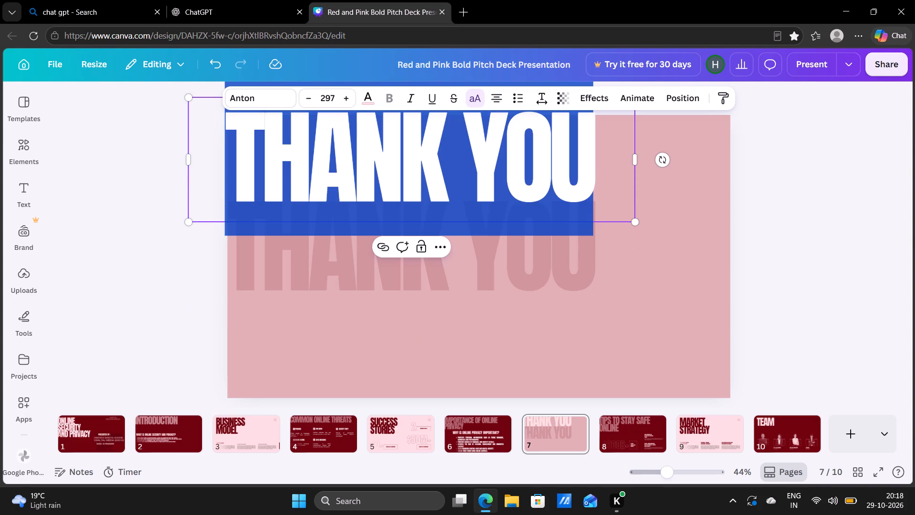
{"action": "left_click", "coordinate": [366, 99]}
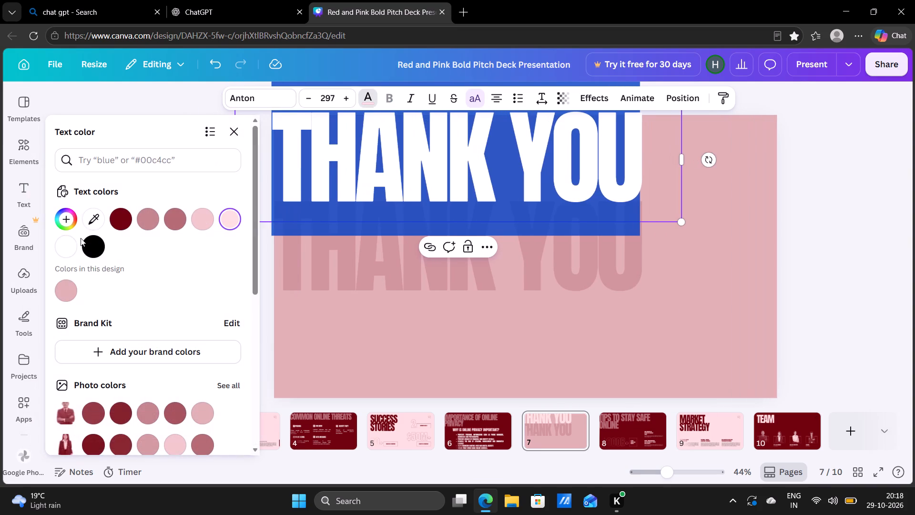
{"action": "scroll", "coordinate": [128, 419], "scroll_direction": "down", "scroll_amount": 1}
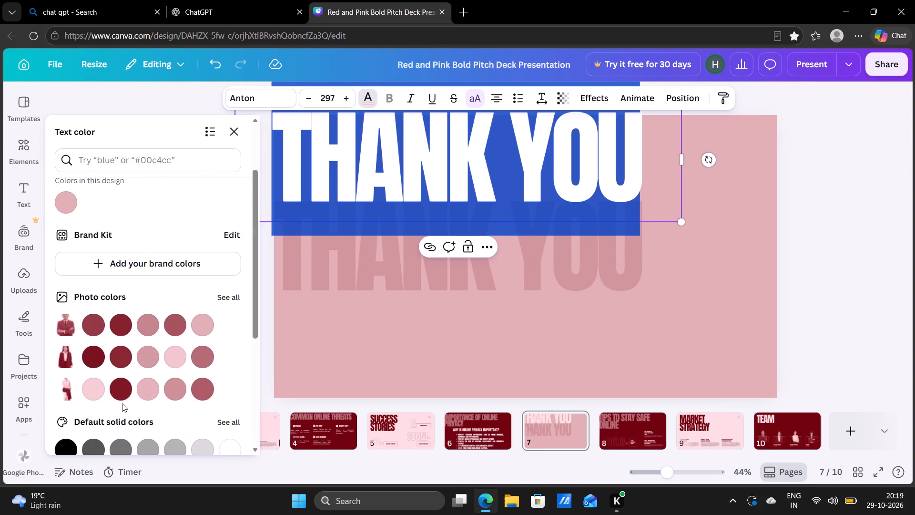
{"action": "left_click", "coordinate": [116, 396]}
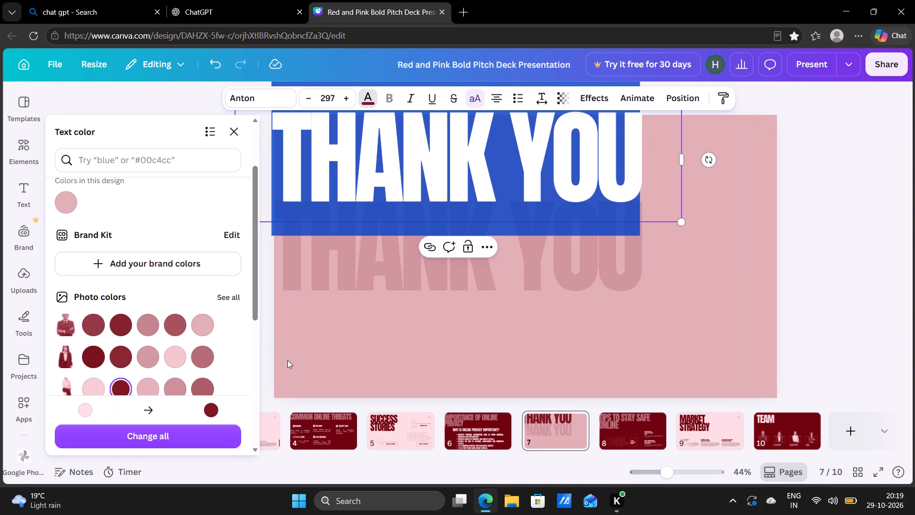
{"action": "left_click", "coordinate": [326, 367]}
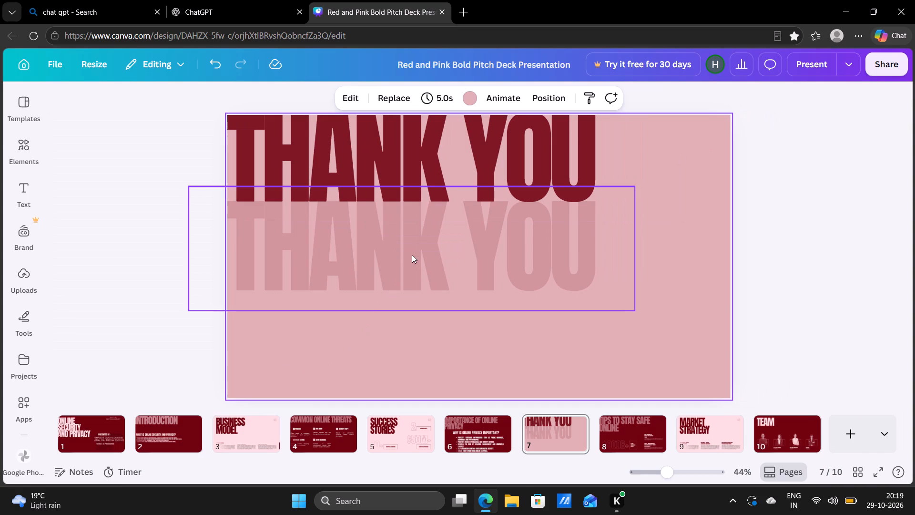
Move the deep red "THANK YOU" text down so it overlaps the faded copy, keeping its left alignment.
{"action": "left_click", "coordinate": [431, 166]}
{"action": "left_click_drag", "start_coordinate": [431, 166], "coordinate": [451, 214]}
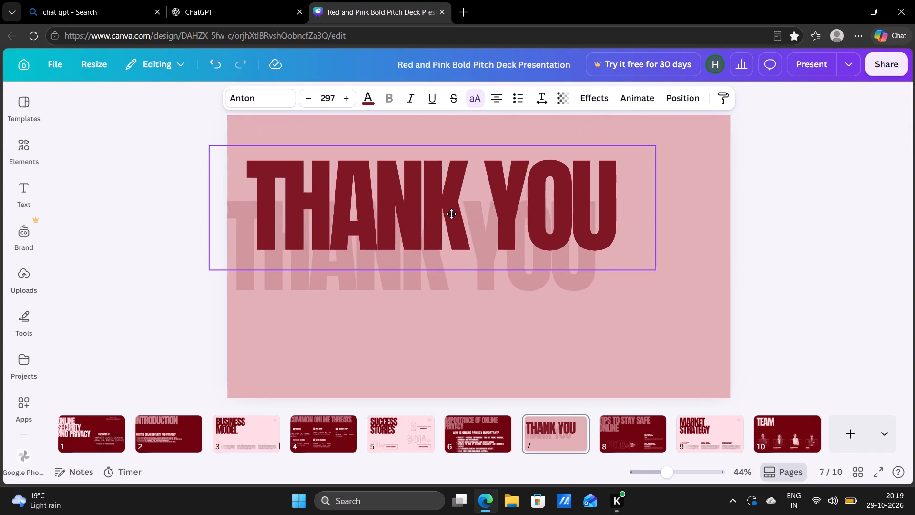
{"action": "left_click_drag", "start_coordinate": [451, 214], "coordinate": [433, 217]}
Shift the faded "THANK YOU" copy slightly right and up so it sits behind the deep red text like an offset shadow.
{"action": "double_click", "coordinate": [488, 279]}
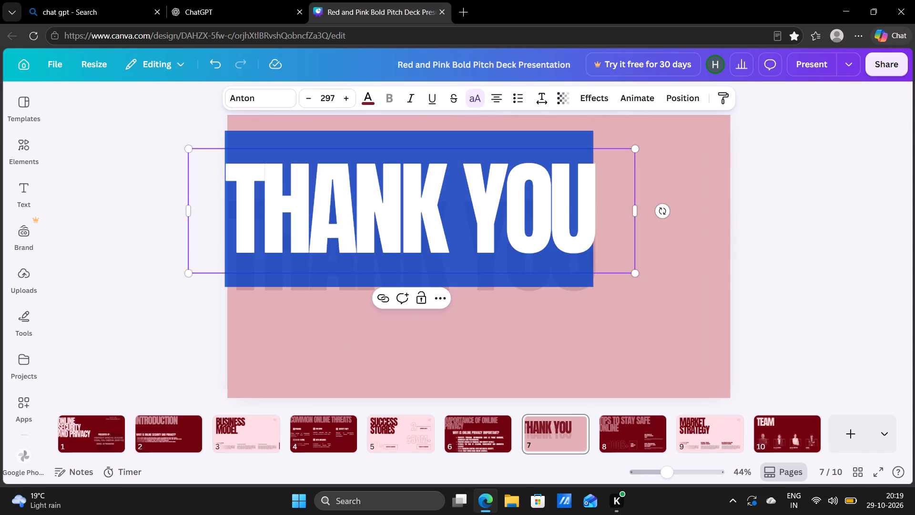
{"action": "left_click", "coordinate": [591, 326]}
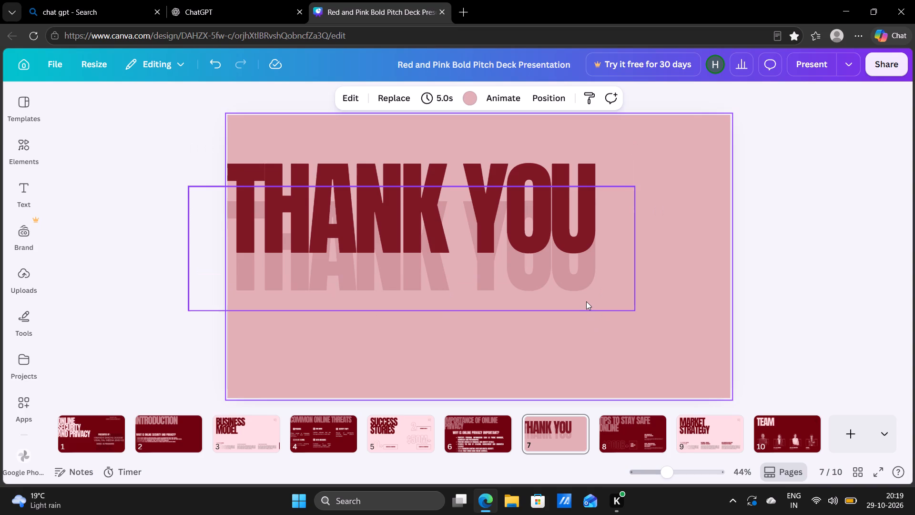
{"action": "left_click", "coordinate": [586, 301]}
{"action": "left_click_drag", "start_coordinate": [586, 301], "coordinate": [612, 300]}
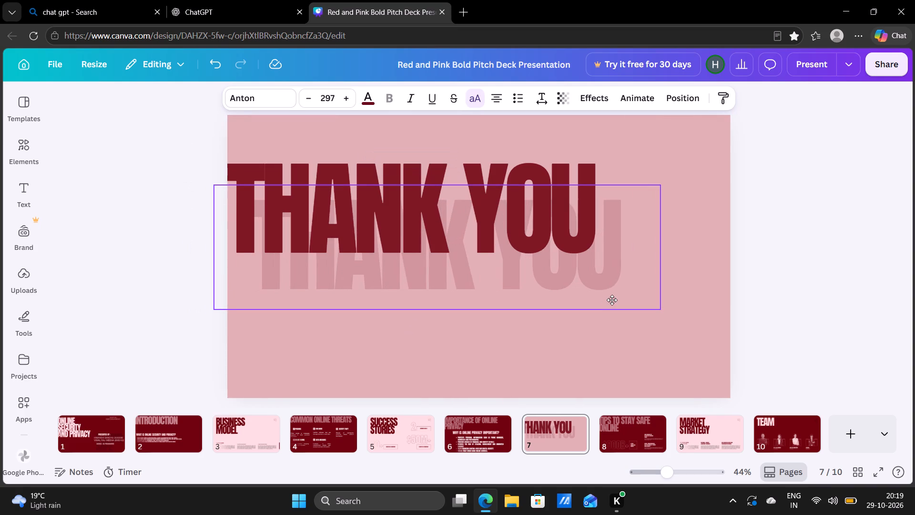
{"action": "left_click_drag", "start_coordinate": [612, 300], "coordinate": [608, 289]}
{"action": "left_click", "coordinate": [763, 237]}
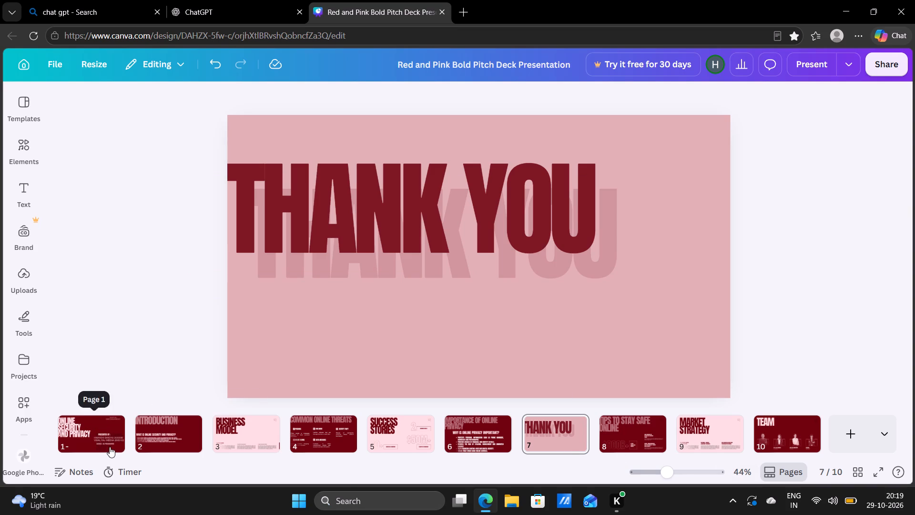
{"action": "left_click", "coordinate": [74, 430]}
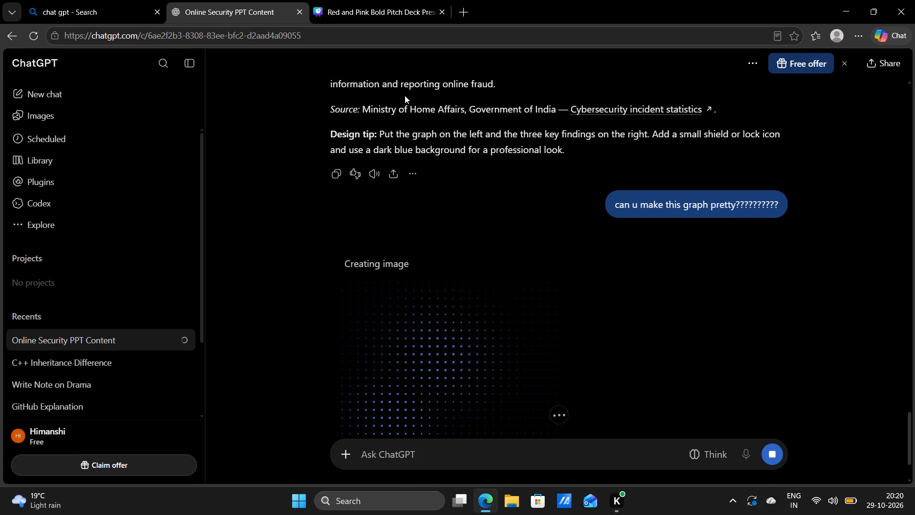
Switch to the Canva presentation, search elements for "online" and add the woman-at-desk video call graphic to the title page.
{"action": "left_click", "coordinate": [390, 0]}
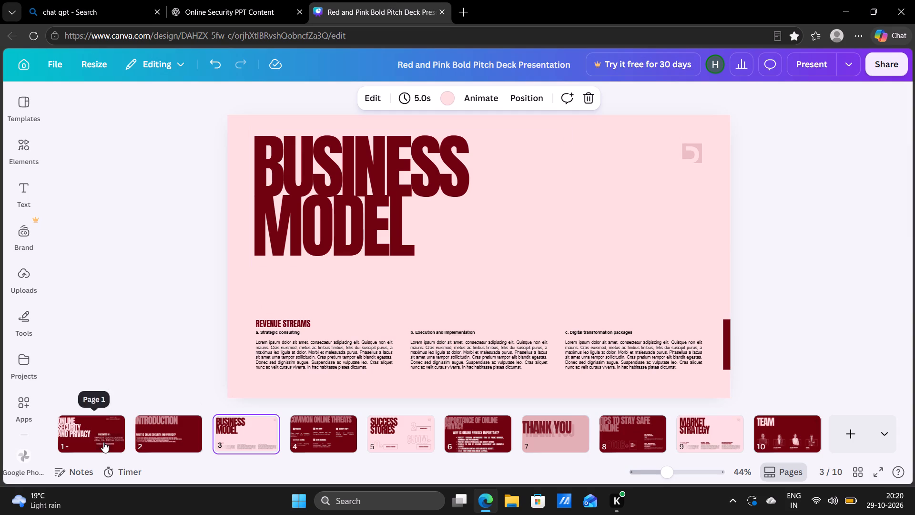
{"action": "left_click", "coordinate": [103, 442]}
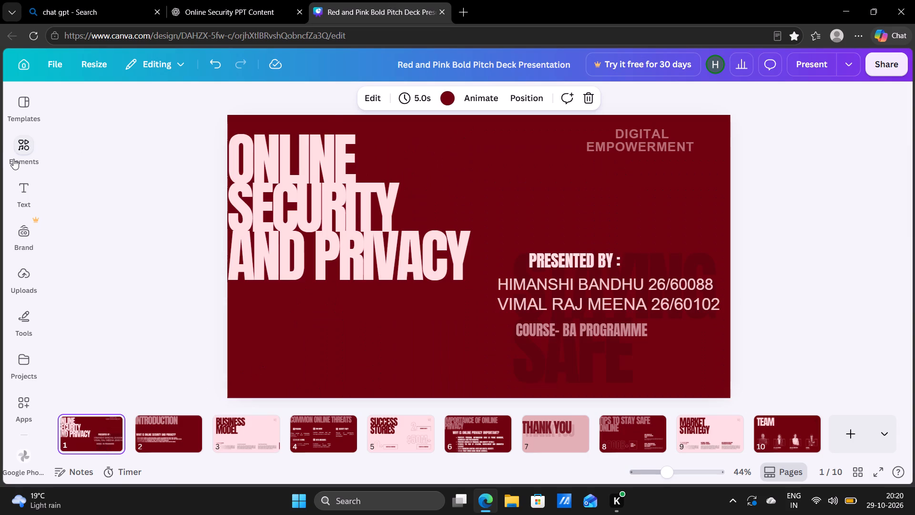
{"action": "left_click", "coordinate": [13, 159]}
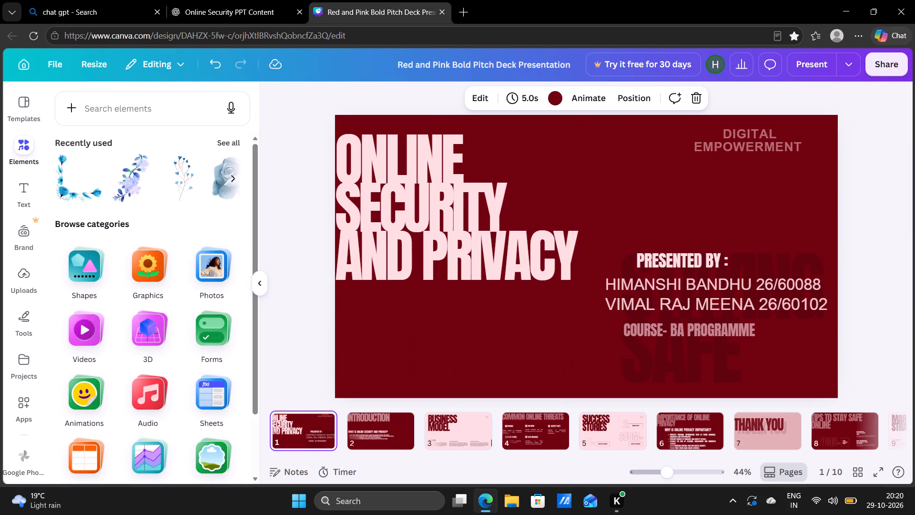
{"action": "left_click", "coordinate": [119, 104]}
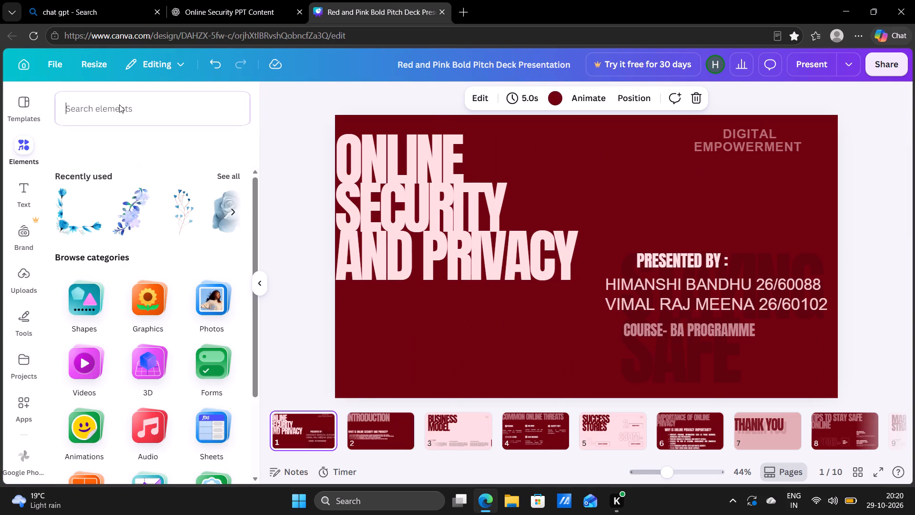
{"action": "type", "text": "online"}
{"action": "key", "text": "Return"}
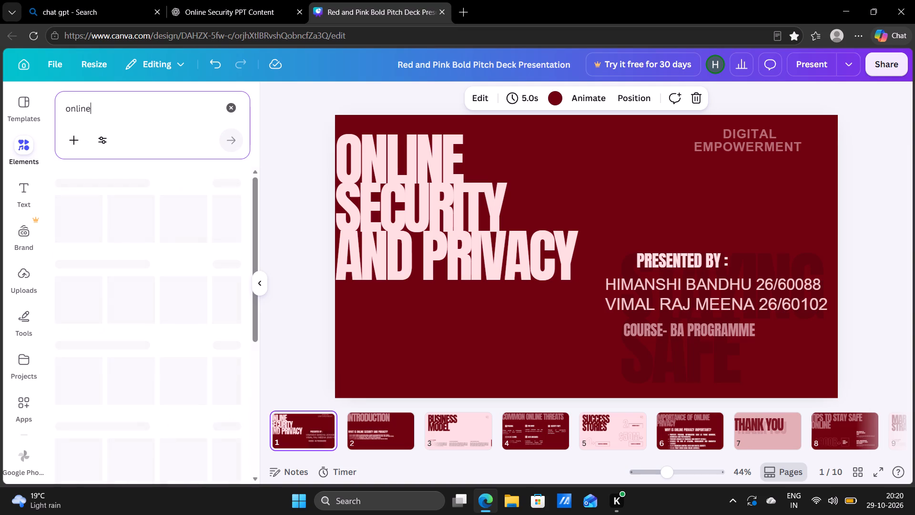
{"action": "scroll", "coordinate": [166, 232], "scroll_direction": "up", "scroll_amount": 1}
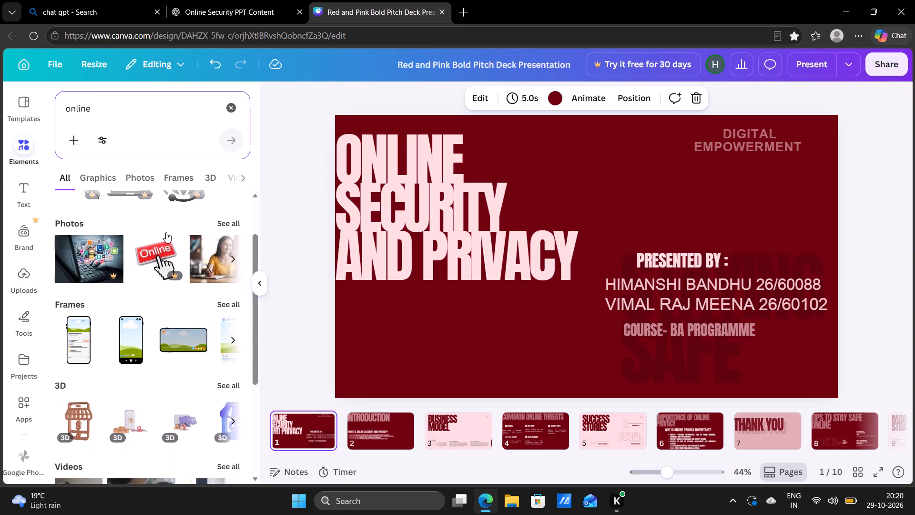
{"action": "scroll", "coordinate": [166, 232], "scroll_direction": "up", "scroll_amount": 1}
{"action": "scroll", "coordinate": [166, 232], "scroll_direction": "left", "scroll_amount": 4}
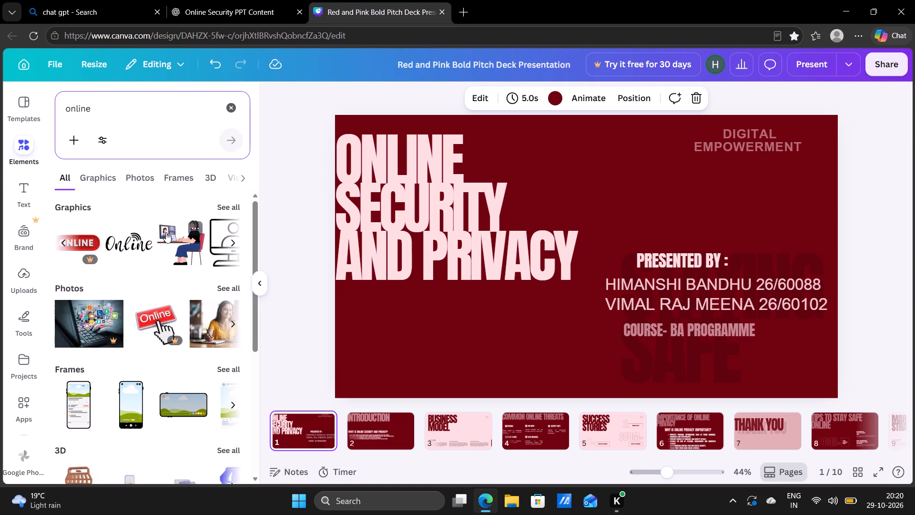
{"action": "scroll", "coordinate": [166, 232], "scroll_direction": "left", "scroll_amount": 2}
{"action": "scroll", "coordinate": [166, 232], "scroll_direction": "right", "scroll_amount": 1}
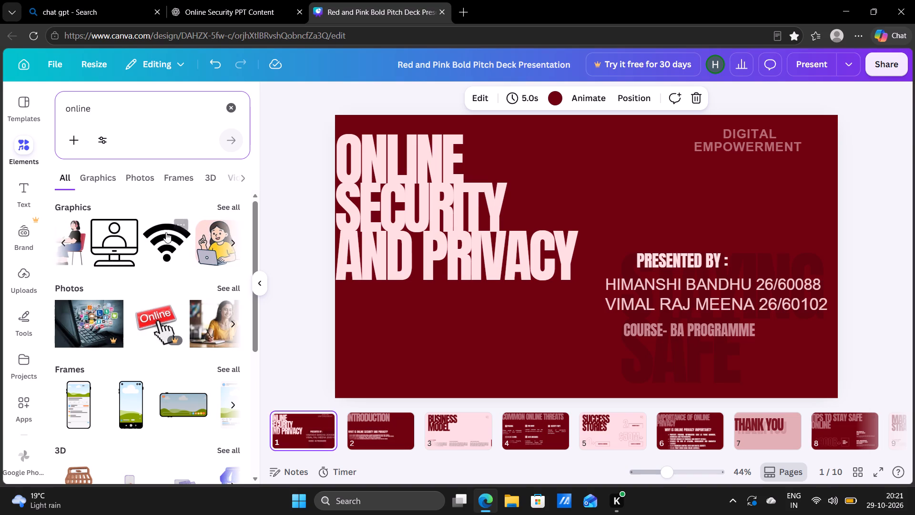
{"action": "scroll", "coordinate": [166, 232], "scroll_direction": "right", "scroll_amount": 1}
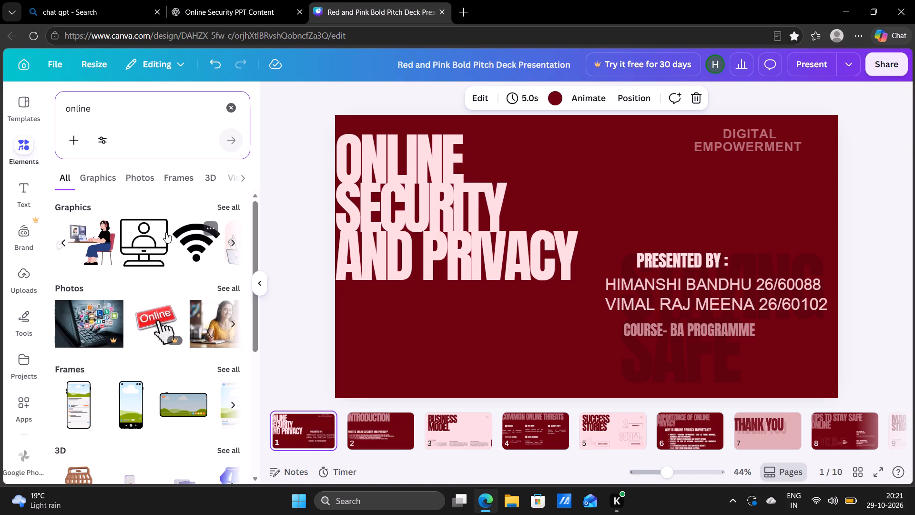
{"action": "scroll", "coordinate": [166, 232], "scroll_direction": "right", "scroll_amount": 1}
{"action": "left_click", "coordinate": [86, 247]}
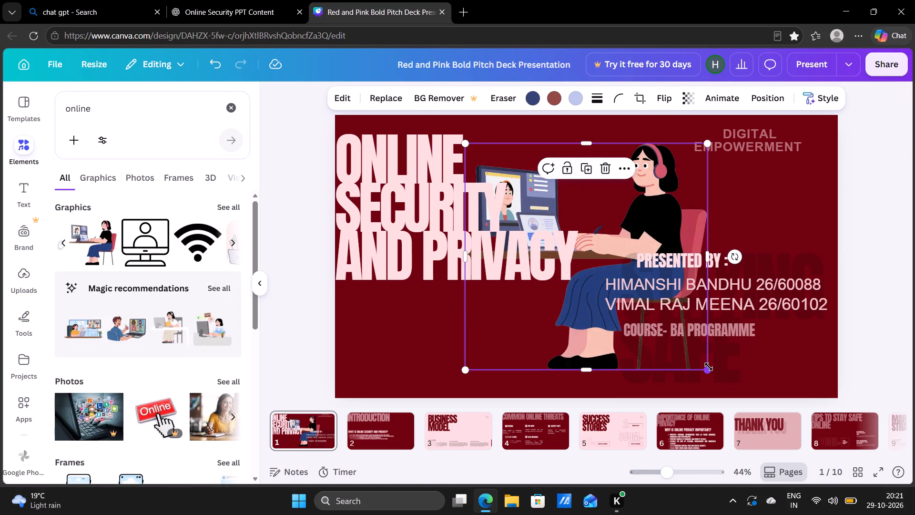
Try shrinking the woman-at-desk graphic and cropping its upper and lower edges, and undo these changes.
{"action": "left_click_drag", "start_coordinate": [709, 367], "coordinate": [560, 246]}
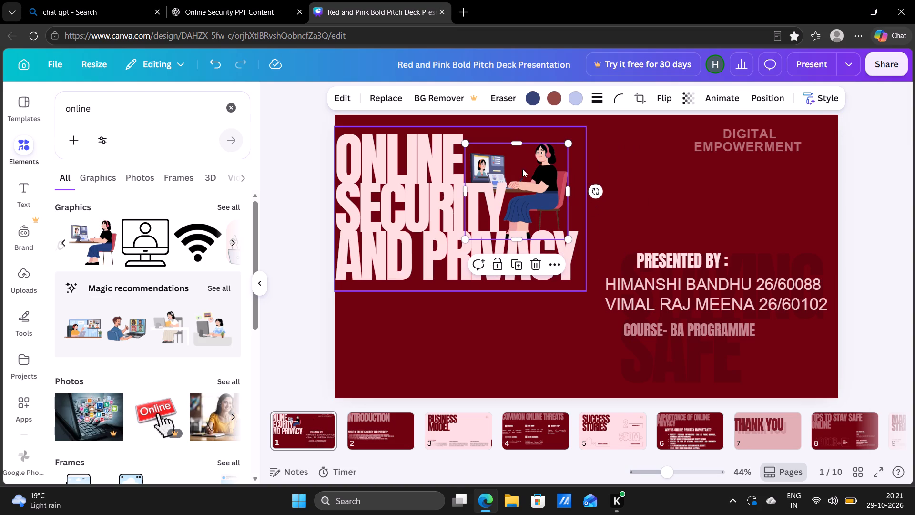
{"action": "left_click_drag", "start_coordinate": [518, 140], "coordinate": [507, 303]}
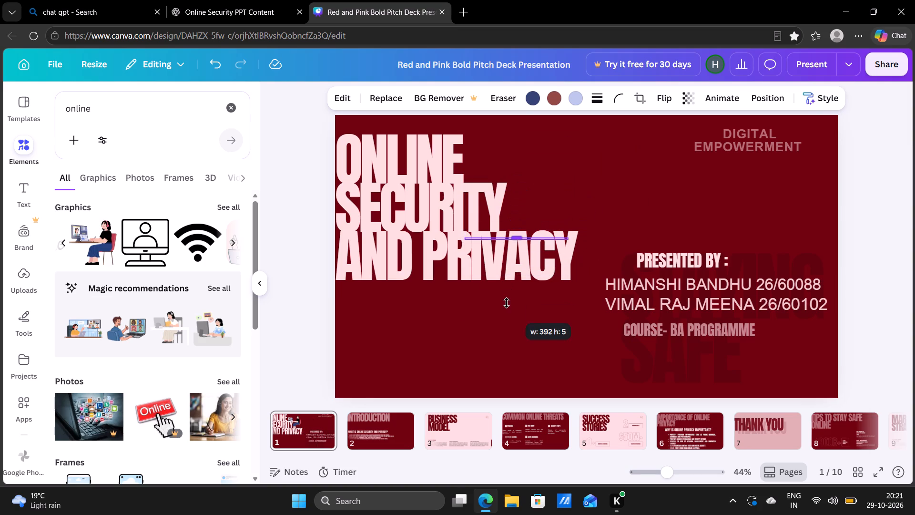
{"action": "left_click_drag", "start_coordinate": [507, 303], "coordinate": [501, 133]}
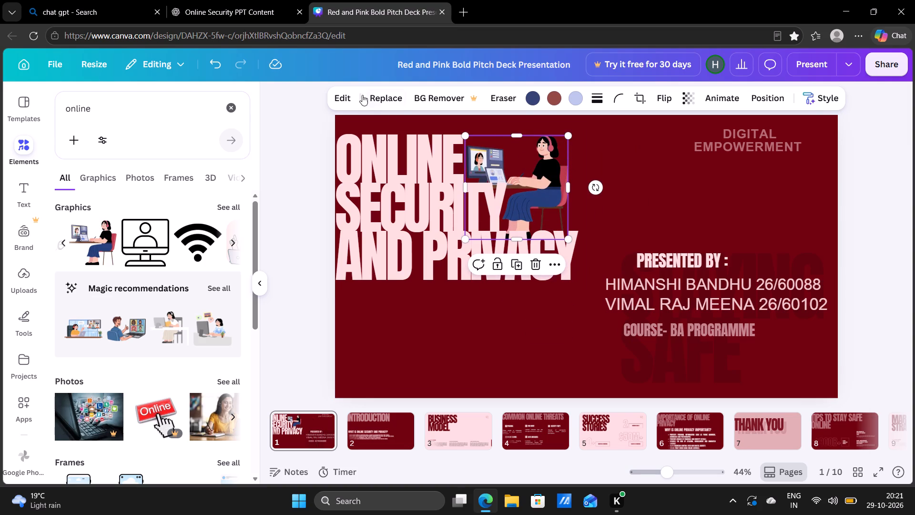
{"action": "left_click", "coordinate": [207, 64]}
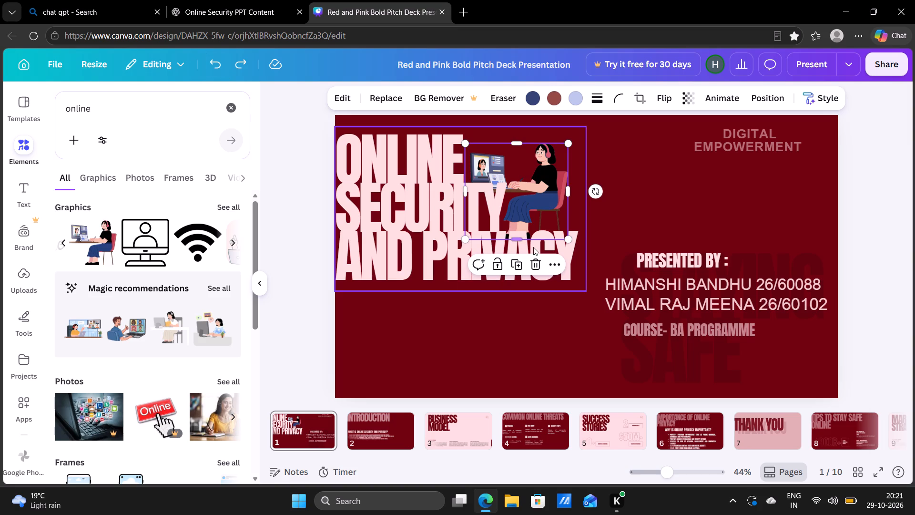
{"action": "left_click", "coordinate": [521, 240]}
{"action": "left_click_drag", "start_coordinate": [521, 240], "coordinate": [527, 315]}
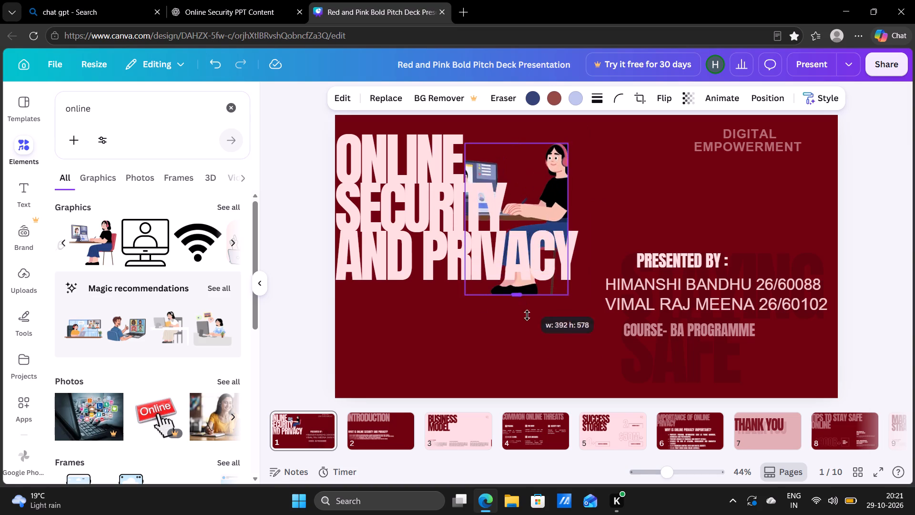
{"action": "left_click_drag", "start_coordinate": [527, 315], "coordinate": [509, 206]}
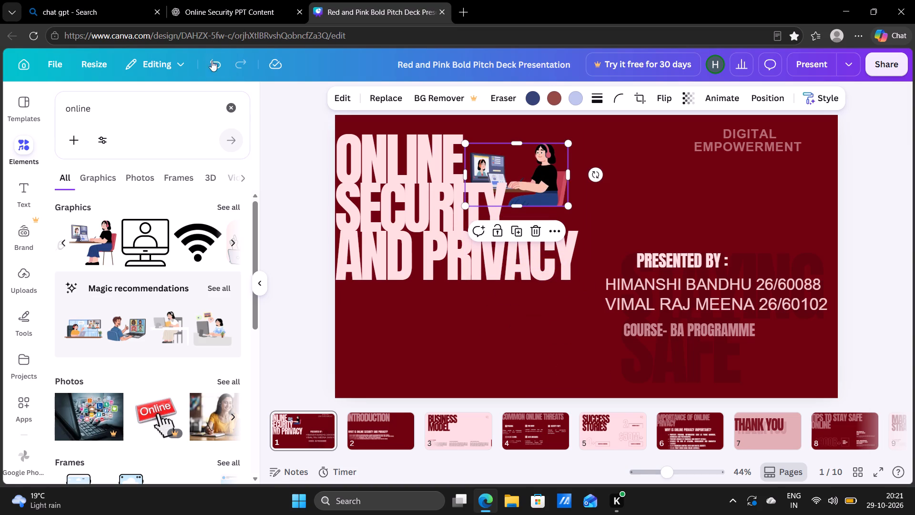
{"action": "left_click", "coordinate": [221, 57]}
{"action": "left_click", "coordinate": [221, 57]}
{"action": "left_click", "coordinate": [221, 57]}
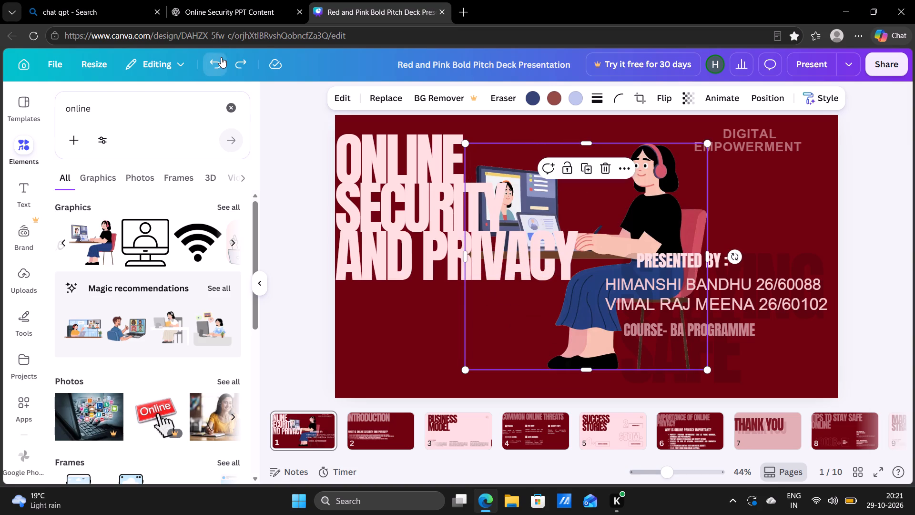
Add the woman-at-desk graphic to the title page again and scale it down to fit below the title at the page's bottom edge.
{"action": "left_click", "coordinate": [101, 237]}
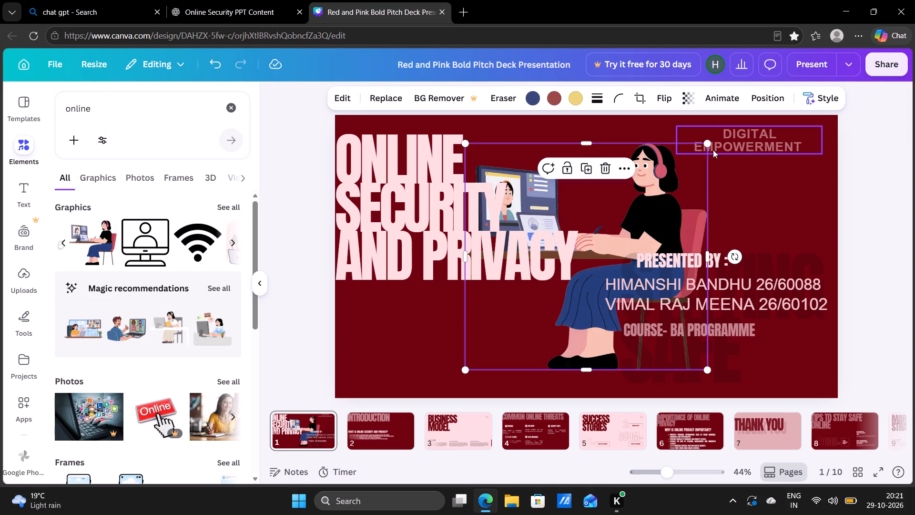
{"action": "left_click_drag", "start_coordinate": [709, 143], "coordinate": [584, 282]}
{"action": "left_click_drag", "start_coordinate": [466, 371], "coordinate": [403, 399]}
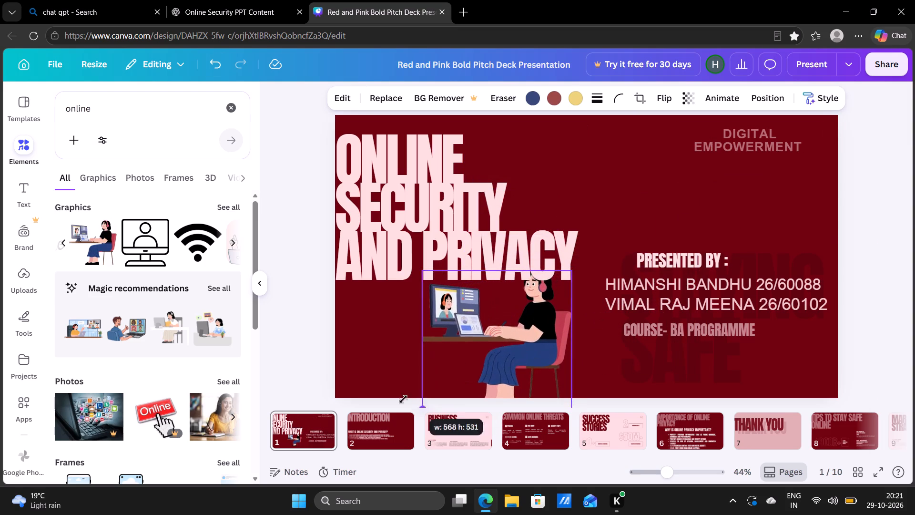
Shrink the woman-at-desk graphic on the title page so it sits entirely below the words "AND PRIVACY".
{"action": "left_click_drag", "start_coordinate": [403, 399], "coordinate": [416, 370]}
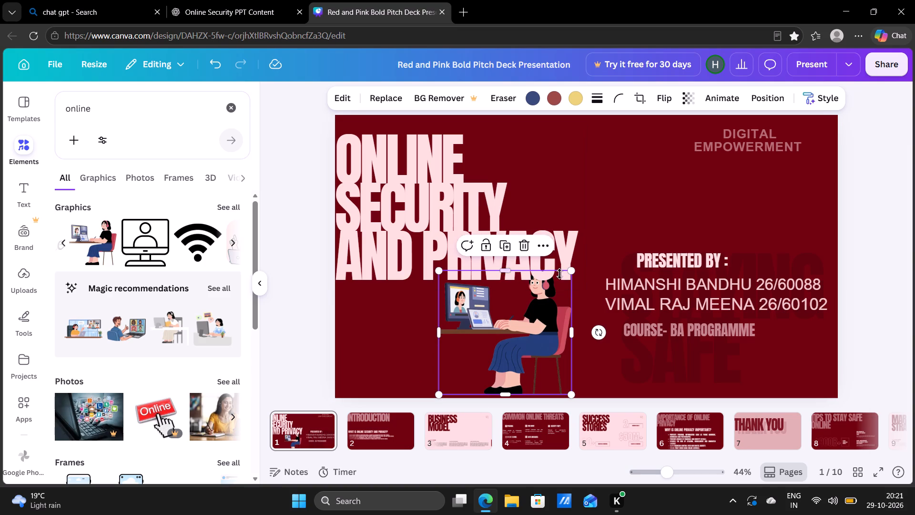
{"action": "left_click_drag", "start_coordinate": [571, 272], "coordinate": [556, 301]}
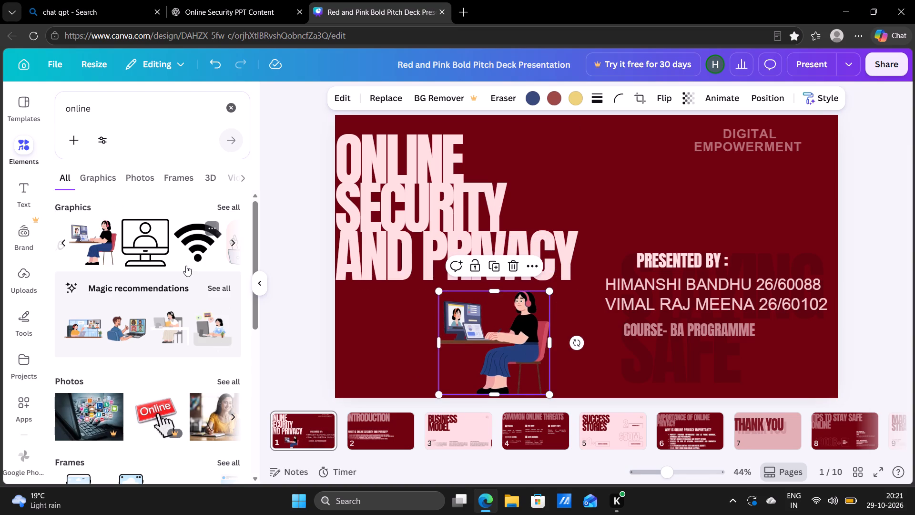
Add the black Wi-Fi symbol graphic to the title page and resize it to fit beside the "DIGITAL EMPOWERMENT" text.
{"action": "scroll", "coordinate": [186, 266], "scroll_direction": "left", "scroll_amount": 6}
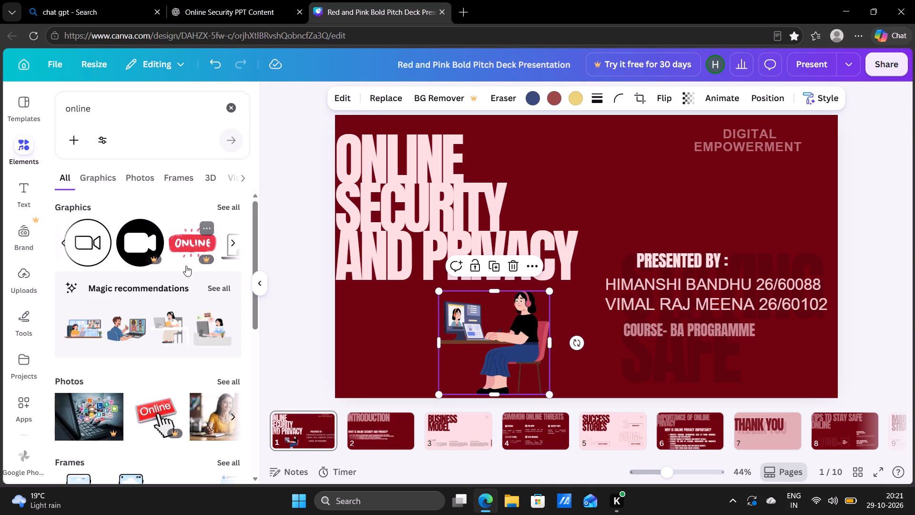
{"action": "scroll", "coordinate": [186, 266], "scroll_direction": "down", "scroll_amount": 1}
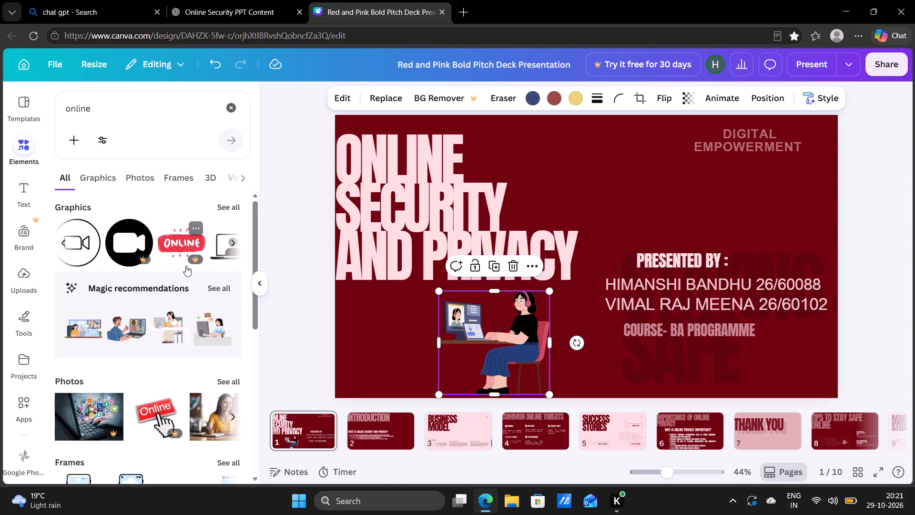
{"action": "scroll", "coordinate": [186, 266], "scroll_direction": "right", "scroll_amount": 1}
{"action": "left_click", "coordinate": [149, 237]}
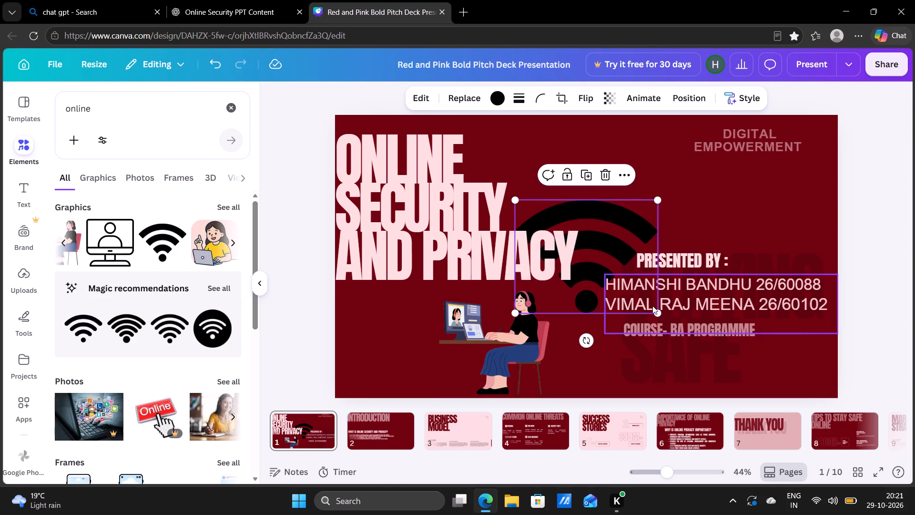
{"action": "left_click_drag", "start_coordinate": [657, 310], "coordinate": [612, 275]}
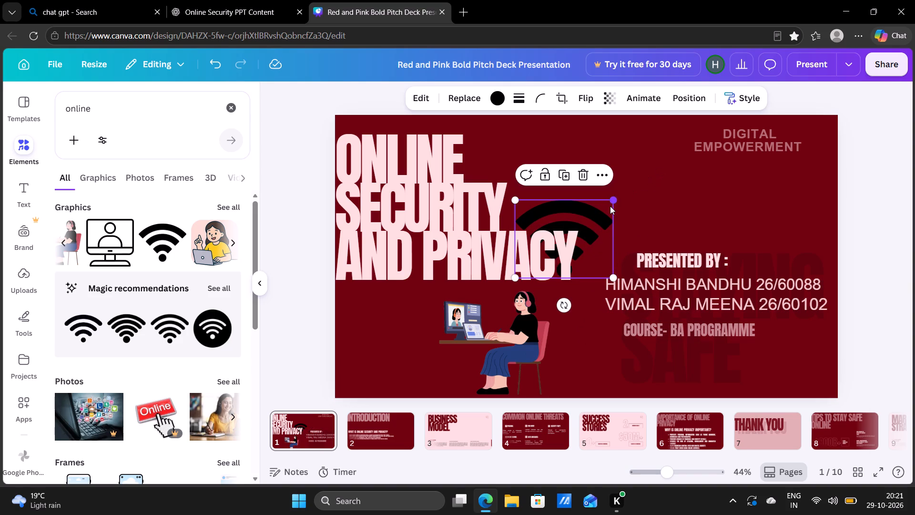
{"action": "left_click_drag", "start_coordinate": [612, 201], "coordinate": [696, 141]}
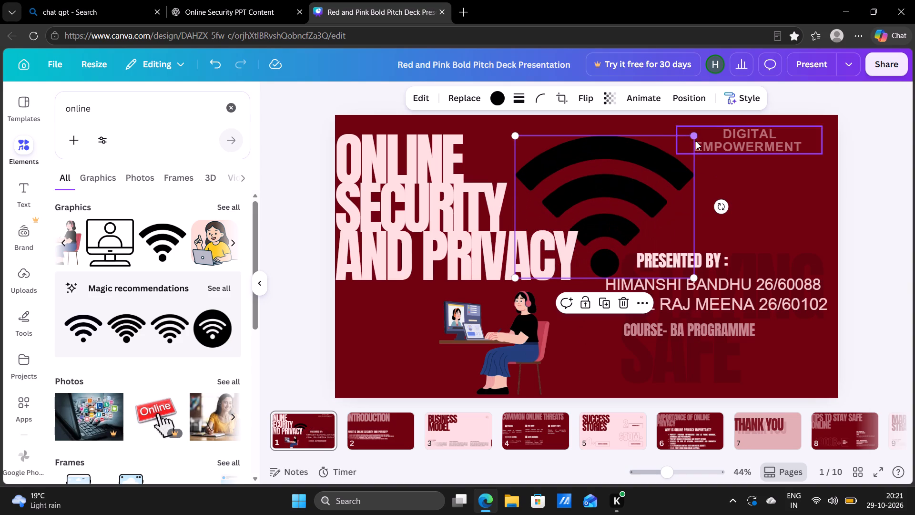
{"action": "left_click_drag", "start_coordinate": [514, 279], "coordinate": [551, 245]}
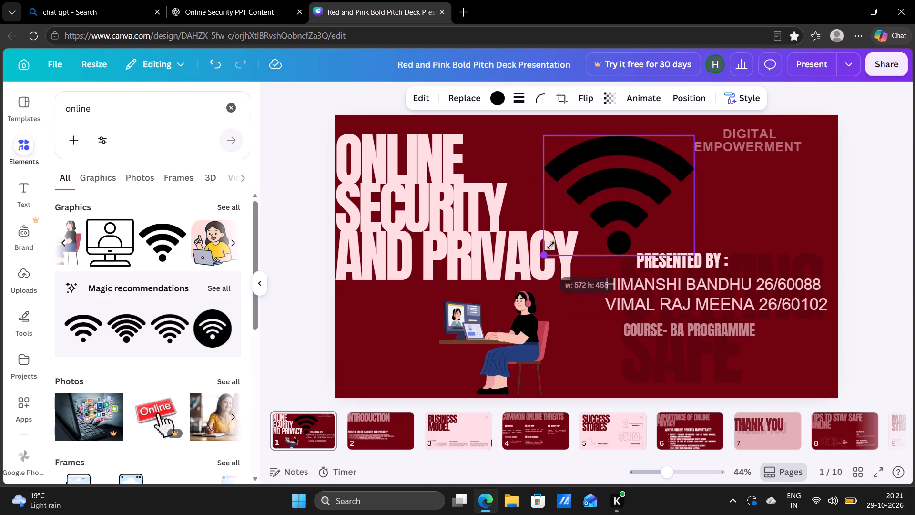
{"action": "left_click_drag", "start_coordinate": [551, 245], "coordinate": [601, 194]}
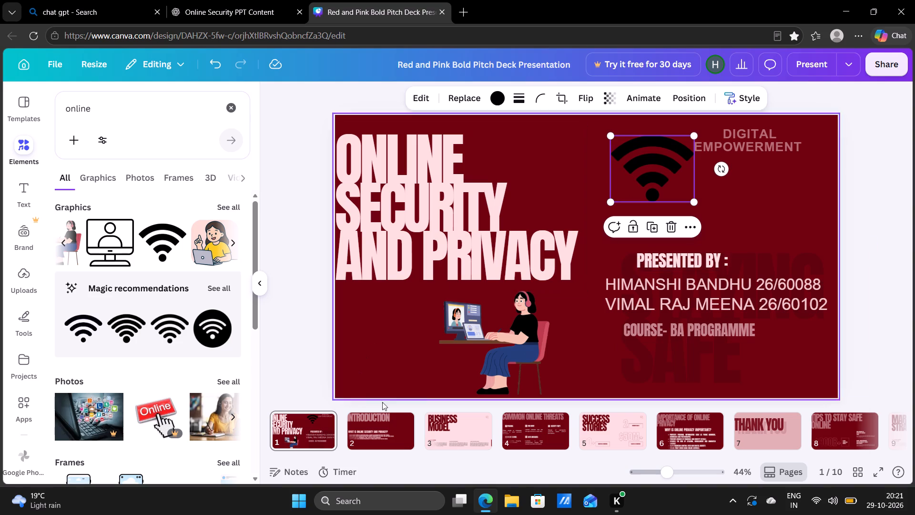
{"action": "left_click_drag", "start_coordinate": [416, 342], "coordinate": [211, 299]}
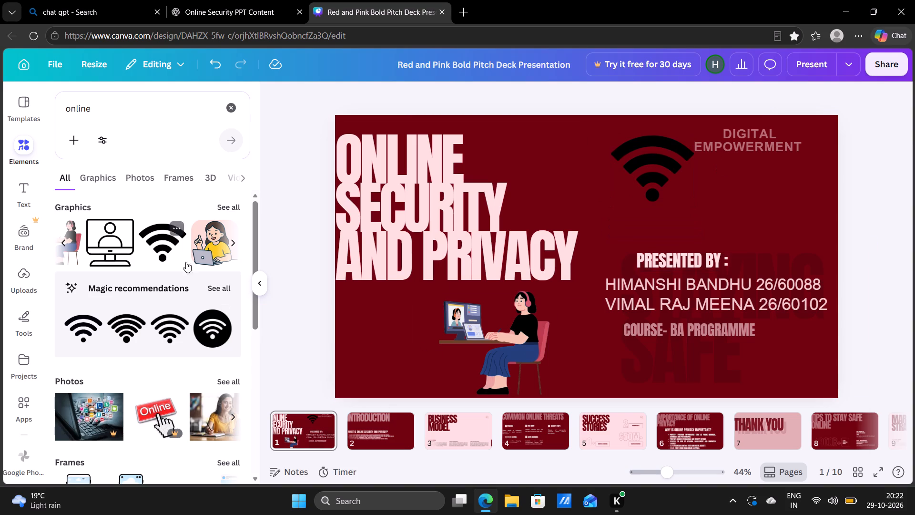
Add the graphic of the red-haired woman at a computer to the Introduction page and move it toward the page's right side.
{"action": "scroll", "coordinate": [188, 264], "scroll_direction": "left", "scroll_amount": 6}
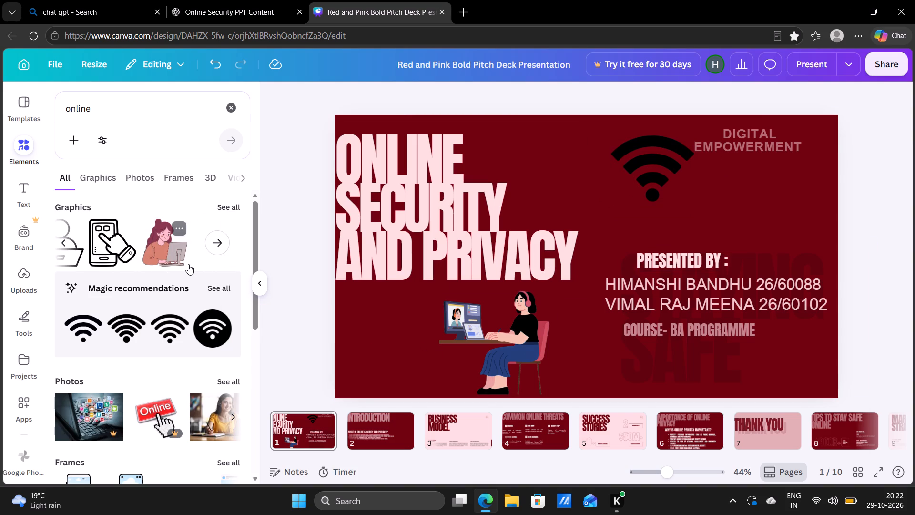
{"action": "scroll", "coordinate": [188, 264], "scroll_direction": "left", "scroll_amount": 2}
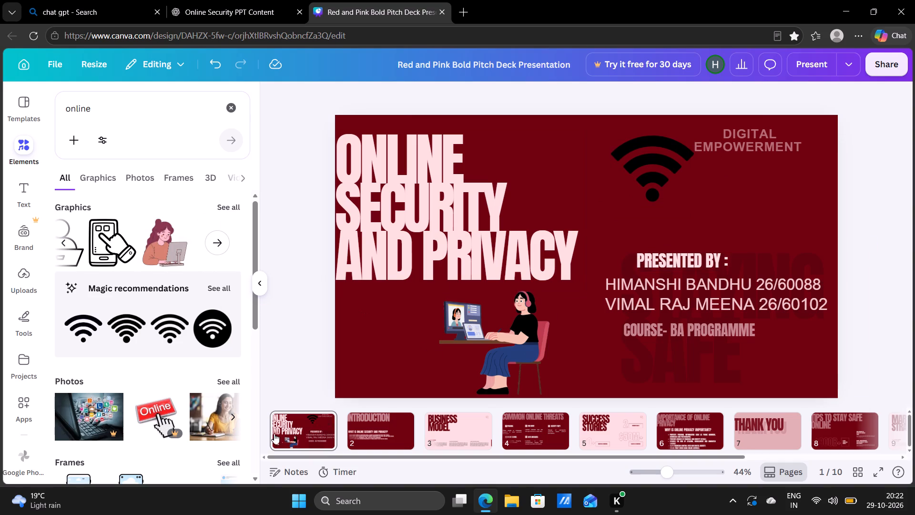
{"action": "left_click", "coordinate": [384, 424]}
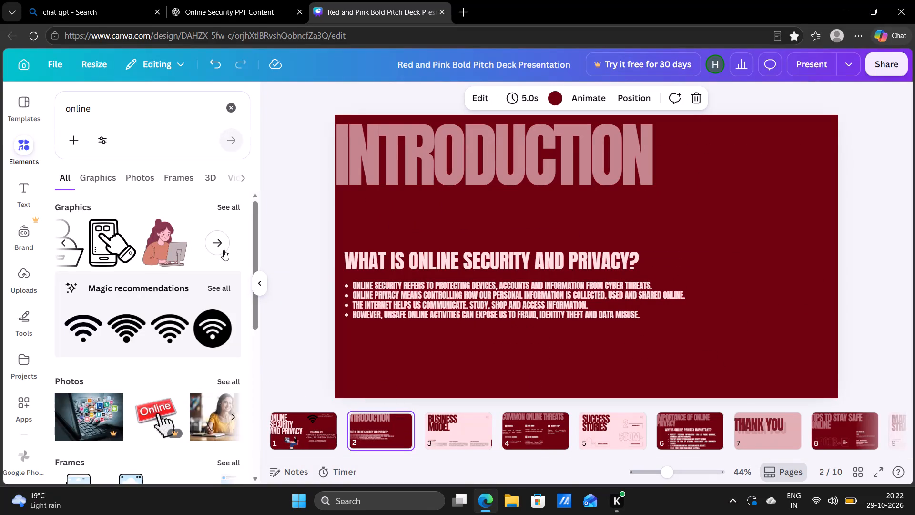
{"action": "left_click", "coordinate": [161, 247]}
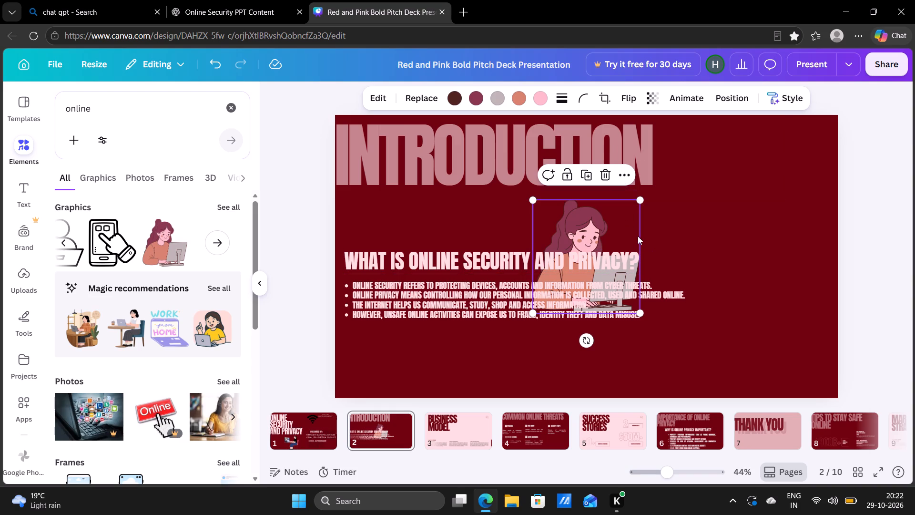
{"action": "left_click_drag", "start_coordinate": [640, 234], "coordinate": [739, 233]}
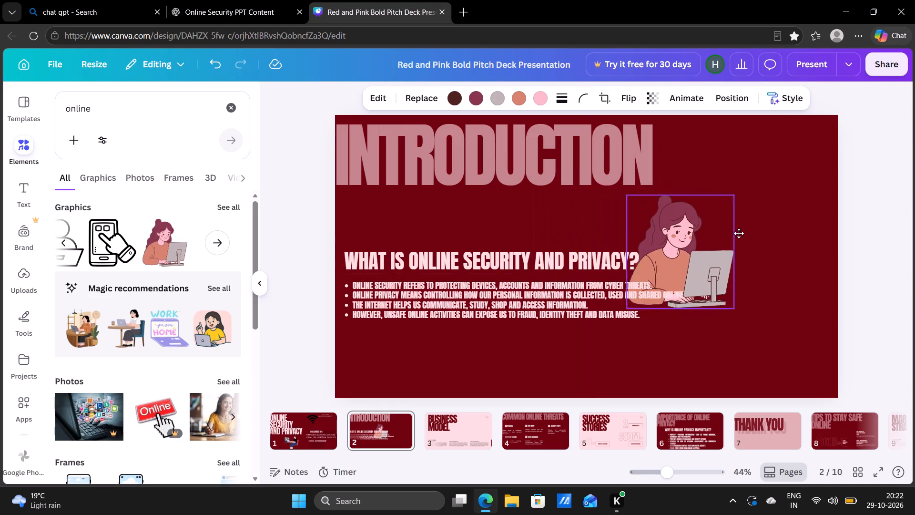
Move the woman-at-computer graphic on the "Introduction" page down to the right of the bullet list.
{"action": "left_click_drag", "start_coordinate": [739, 233], "coordinate": [795, 285]}
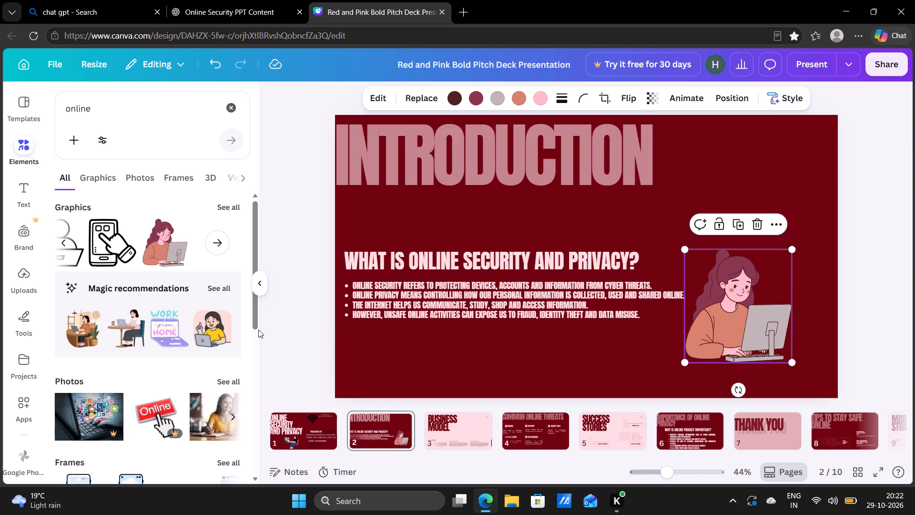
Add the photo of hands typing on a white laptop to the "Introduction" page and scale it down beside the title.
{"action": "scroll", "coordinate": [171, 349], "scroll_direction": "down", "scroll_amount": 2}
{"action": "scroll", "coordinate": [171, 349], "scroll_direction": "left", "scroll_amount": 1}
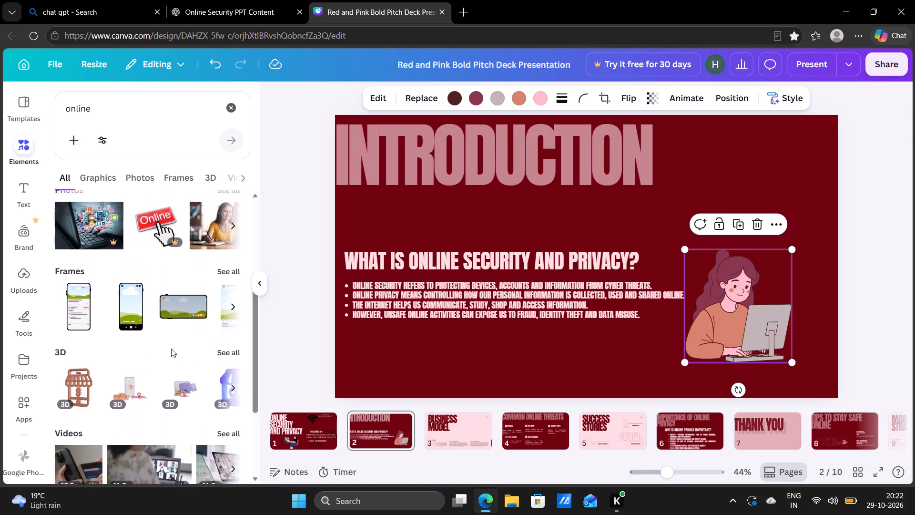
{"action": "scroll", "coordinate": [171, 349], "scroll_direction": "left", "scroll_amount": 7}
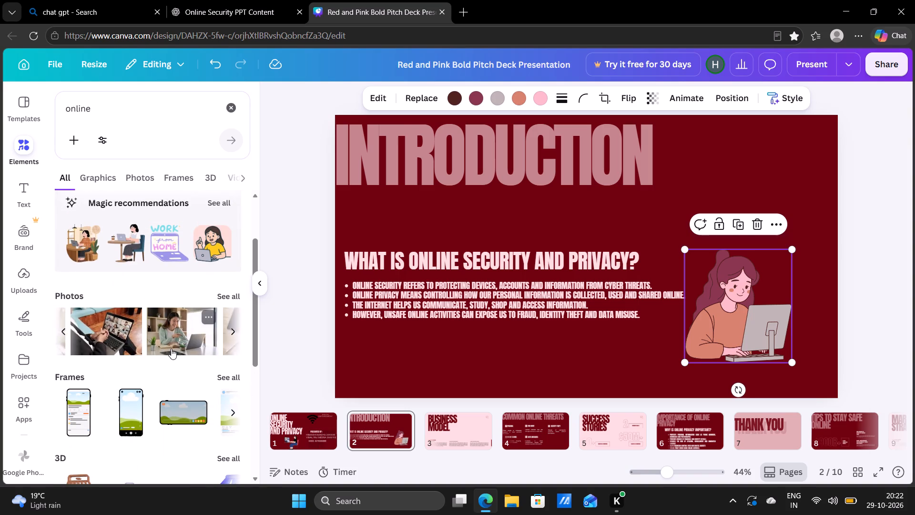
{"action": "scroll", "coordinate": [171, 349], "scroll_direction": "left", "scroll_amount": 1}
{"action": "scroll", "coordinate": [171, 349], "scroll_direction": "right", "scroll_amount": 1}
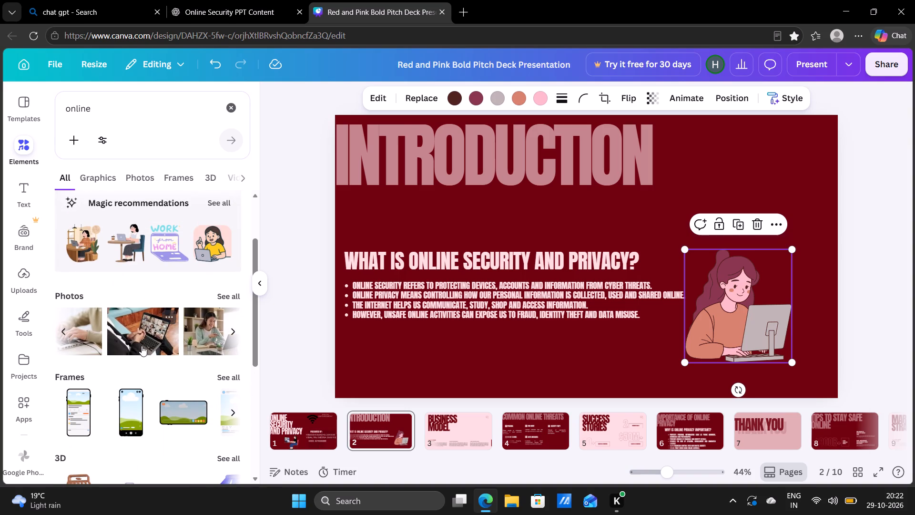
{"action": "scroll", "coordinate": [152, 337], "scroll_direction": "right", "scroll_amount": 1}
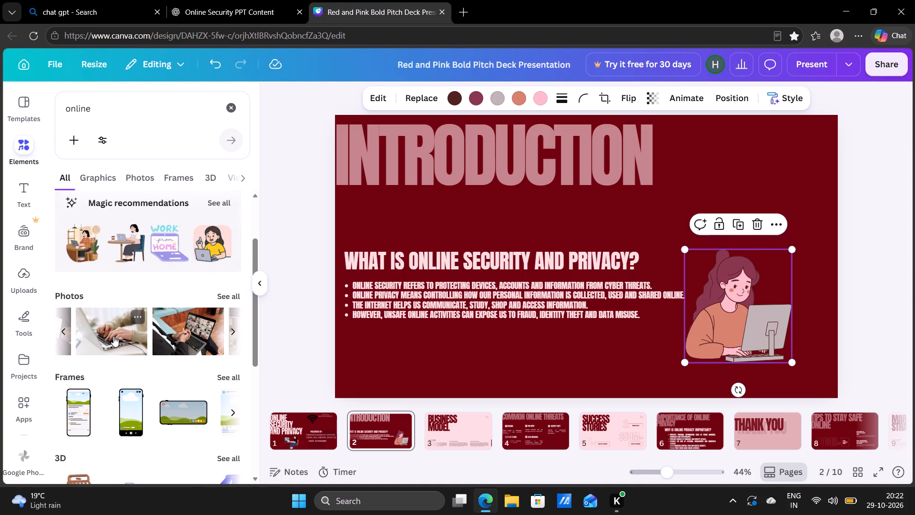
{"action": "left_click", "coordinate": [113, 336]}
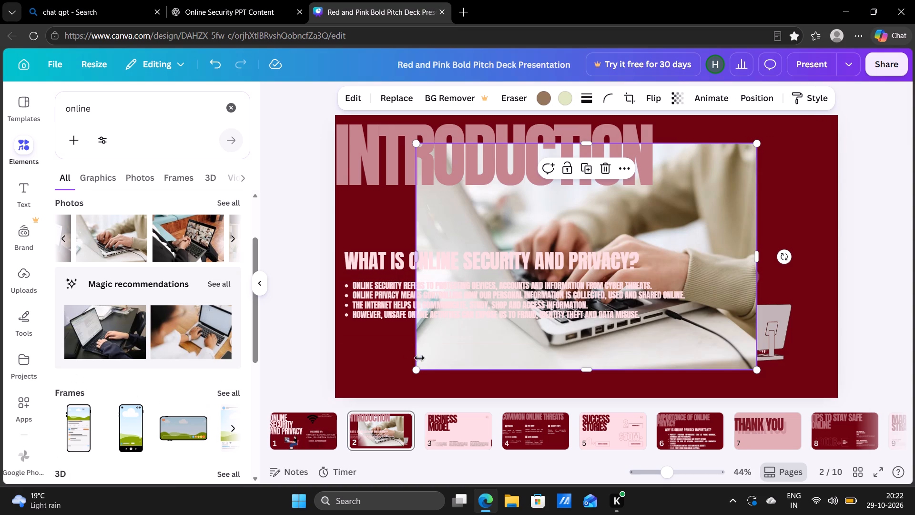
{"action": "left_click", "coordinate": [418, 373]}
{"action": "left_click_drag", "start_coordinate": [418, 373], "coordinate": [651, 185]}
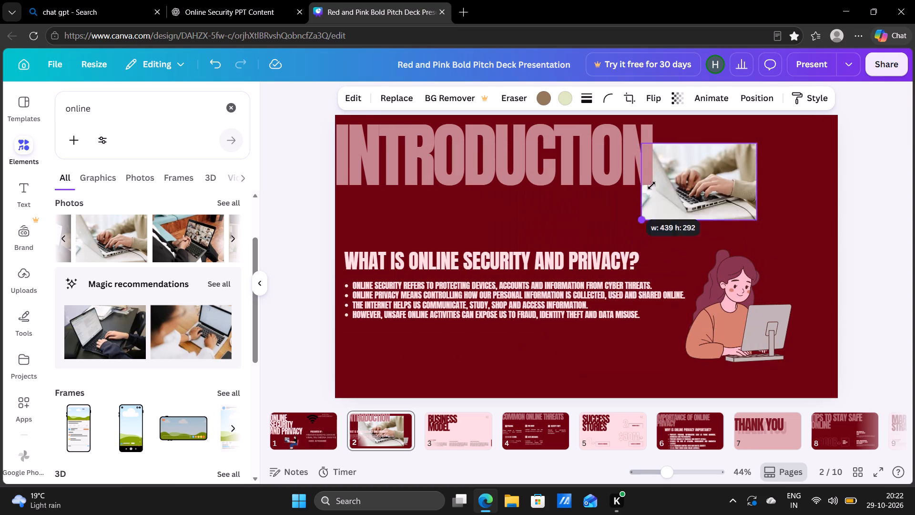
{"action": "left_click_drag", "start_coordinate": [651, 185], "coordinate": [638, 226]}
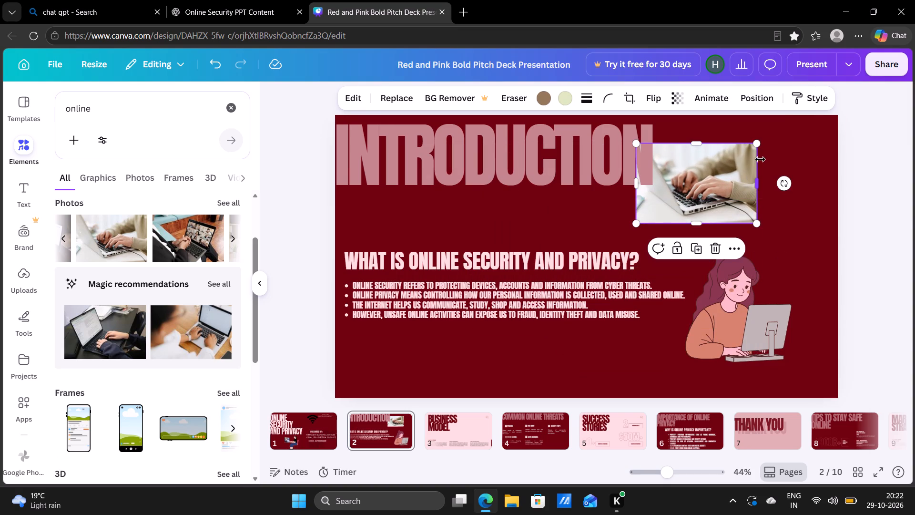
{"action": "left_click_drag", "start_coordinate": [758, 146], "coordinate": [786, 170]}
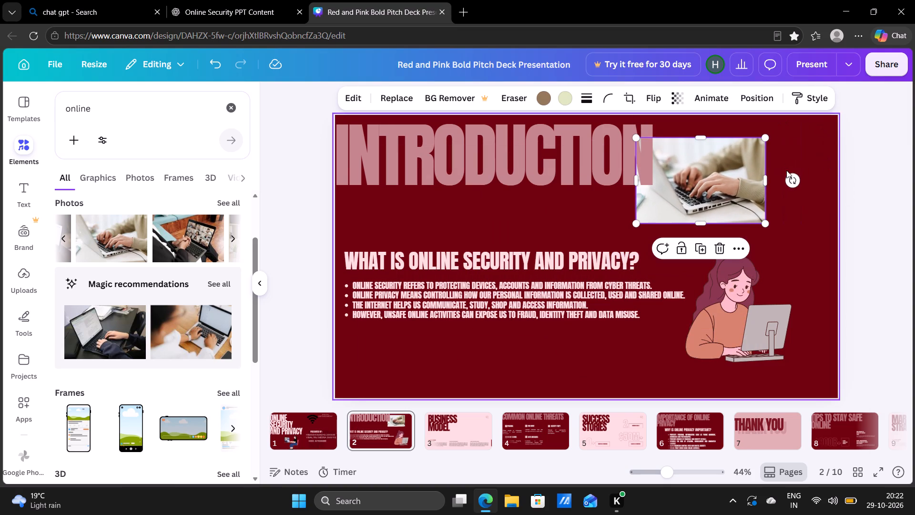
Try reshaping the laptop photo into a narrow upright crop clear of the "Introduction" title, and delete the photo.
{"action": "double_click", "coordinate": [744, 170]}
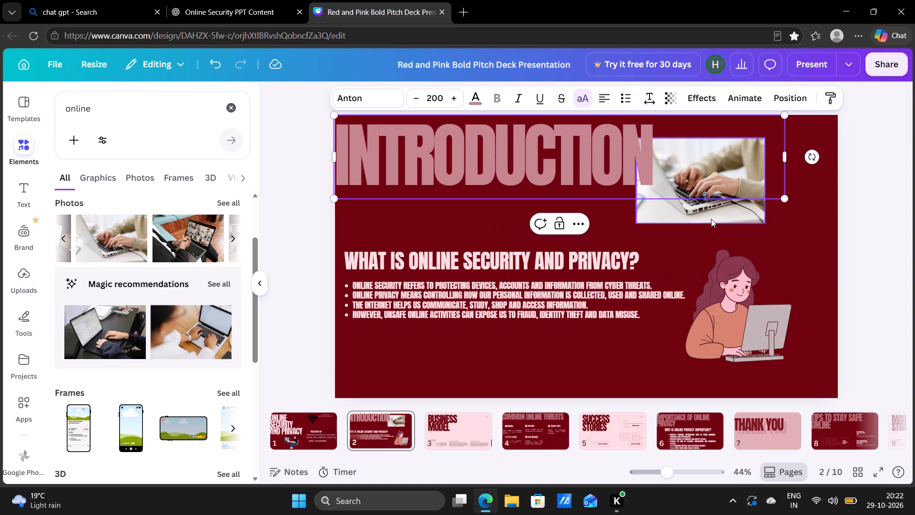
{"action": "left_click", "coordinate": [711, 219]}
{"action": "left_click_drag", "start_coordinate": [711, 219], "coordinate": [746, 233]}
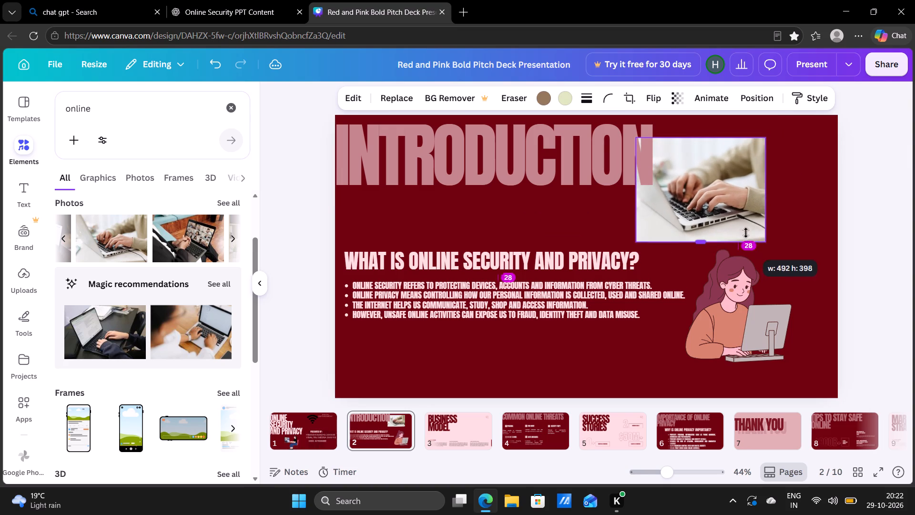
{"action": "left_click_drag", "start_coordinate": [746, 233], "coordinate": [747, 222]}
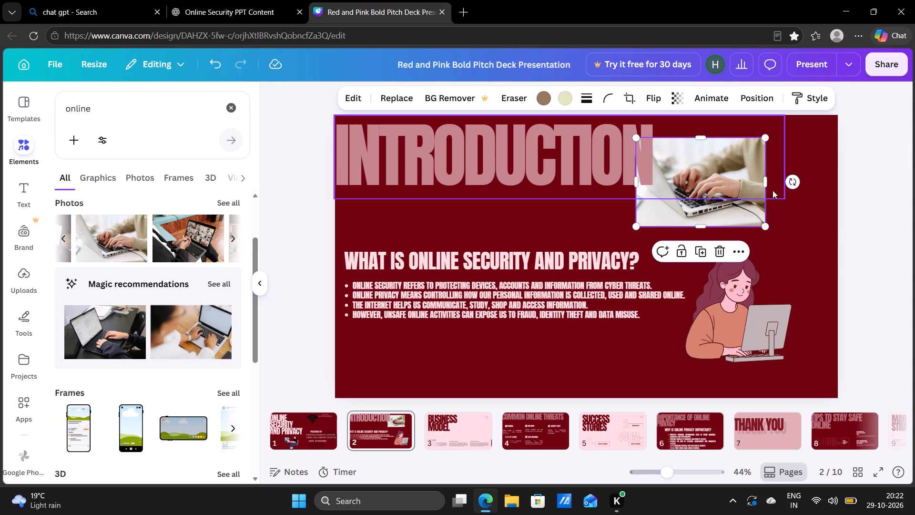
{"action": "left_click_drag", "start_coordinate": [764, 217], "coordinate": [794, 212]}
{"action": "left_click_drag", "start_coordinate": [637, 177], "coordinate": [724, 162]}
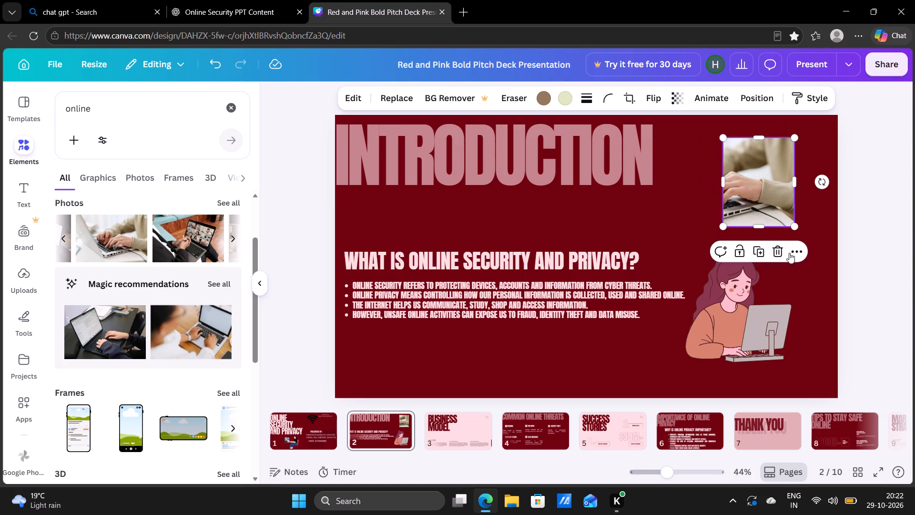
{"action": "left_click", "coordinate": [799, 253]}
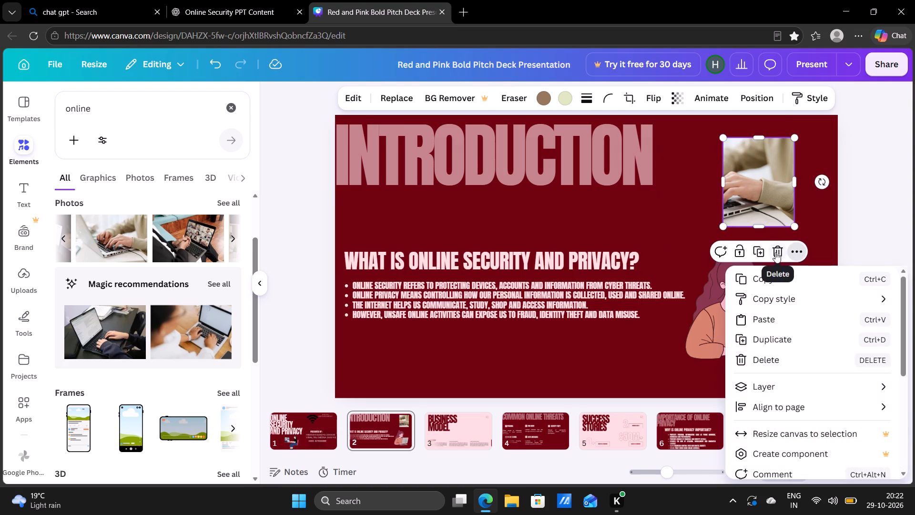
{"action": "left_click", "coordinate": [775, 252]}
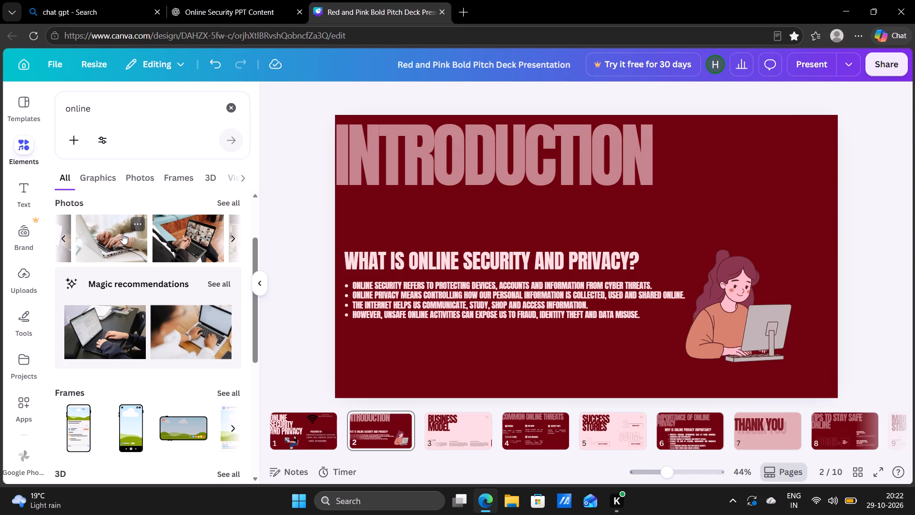
Add the hands-on-laptop photo to the "Introduction" page again and scale it down to under half the page width.
{"action": "left_click", "coordinate": [122, 234]}
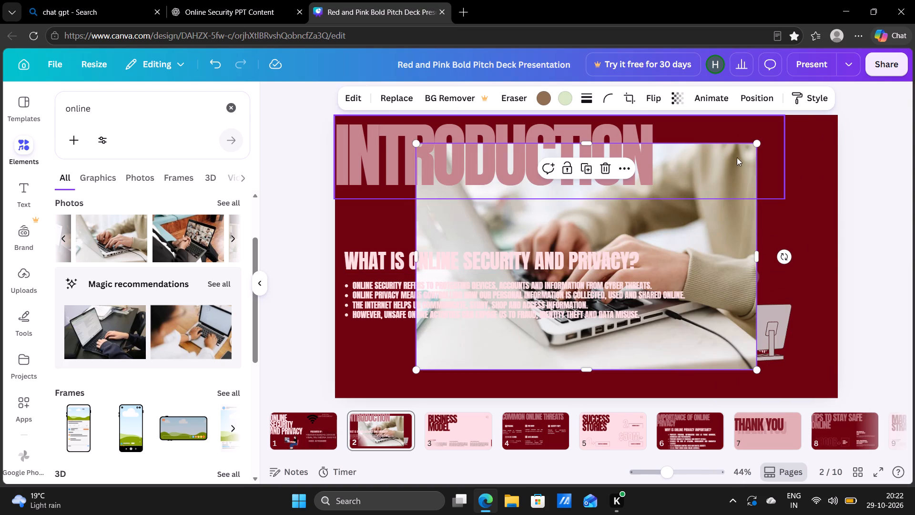
{"action": "left_click_drag", "start_coordinate": [756, 146], "coordinate": [752, 153]}
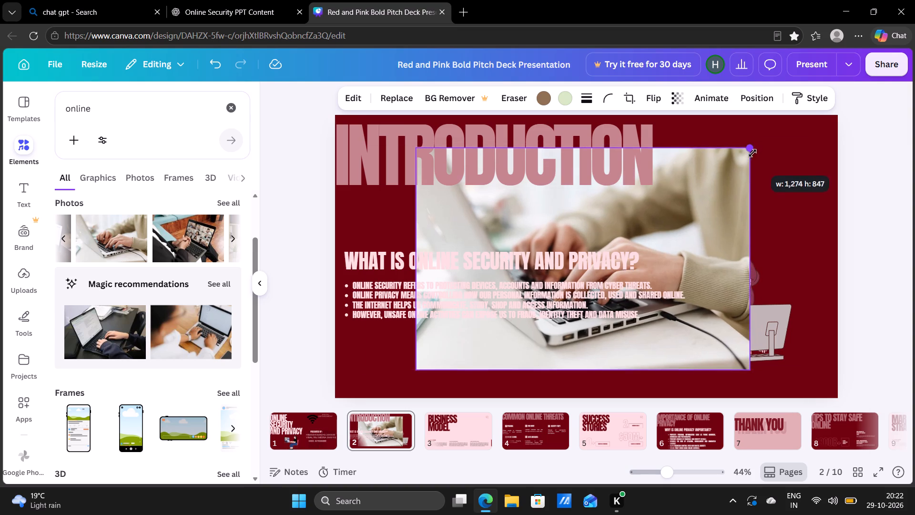
{"action": "left_click_drag", "start_coordinate": [752, 153], "coordinate": [874, 177]}
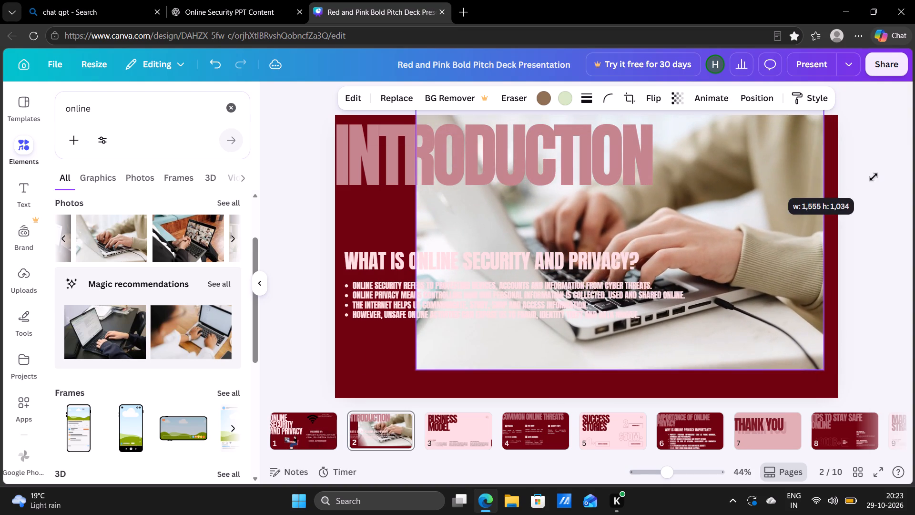
{"action": "left_click_drag", "start_coordinate": [874, 177], "coordinate": [845, 204]}
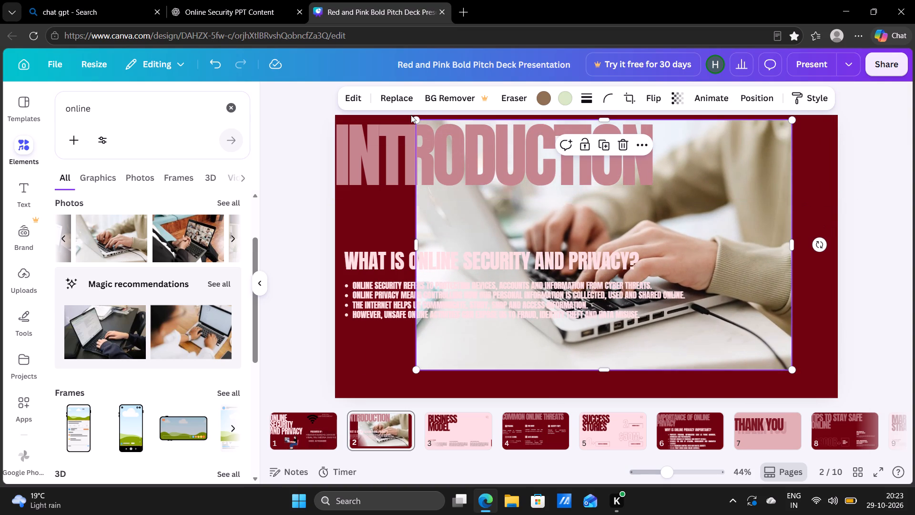
{"action": "left_click_drag", "start_coordinate": [419, 119], "coordinate": [609, 218]}
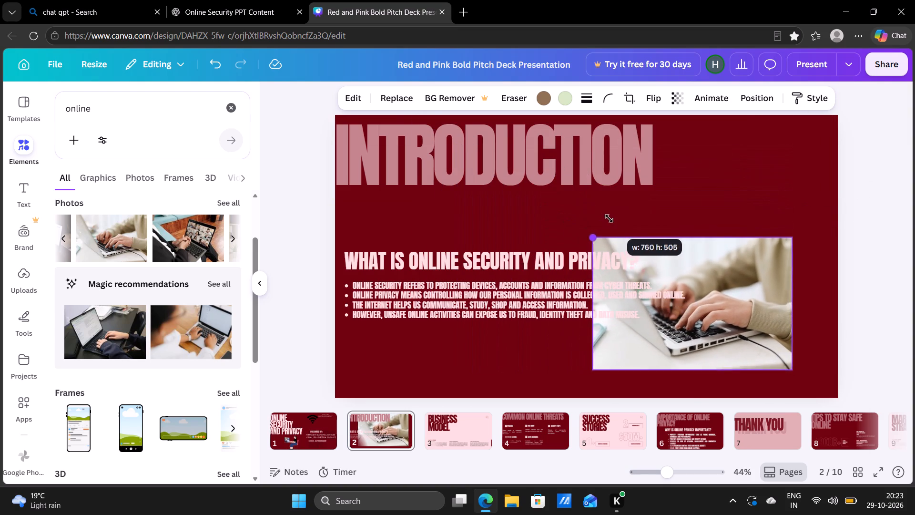
{"action": "left_click_drag", "start_coordinate": [609, 218], "coordinate": [618, 225]}
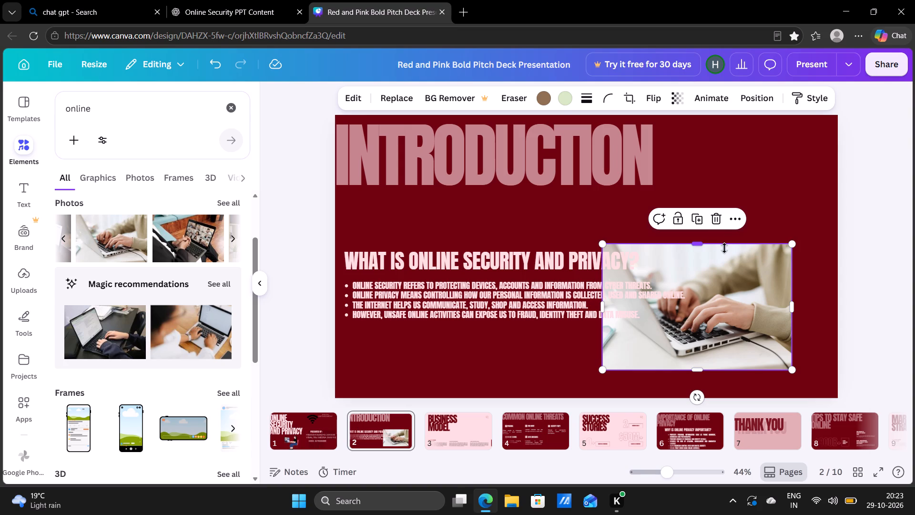
Move the laptop photo beside the "Introduction" title, above the woman-at-computer graphic, and scale it down to fit within the page.
{"action": "left_click", "coordinate": [696, 316]}
{"action": "left_click_drag", "start_coordinate": [696, 316], "coordinate": [716, 288]}
{"action": "left_click", "coordinate": [716, 288]}
{"action": "left_click_drag", "start_coordinate": [716, 288], "coordinate": [769, 171]}
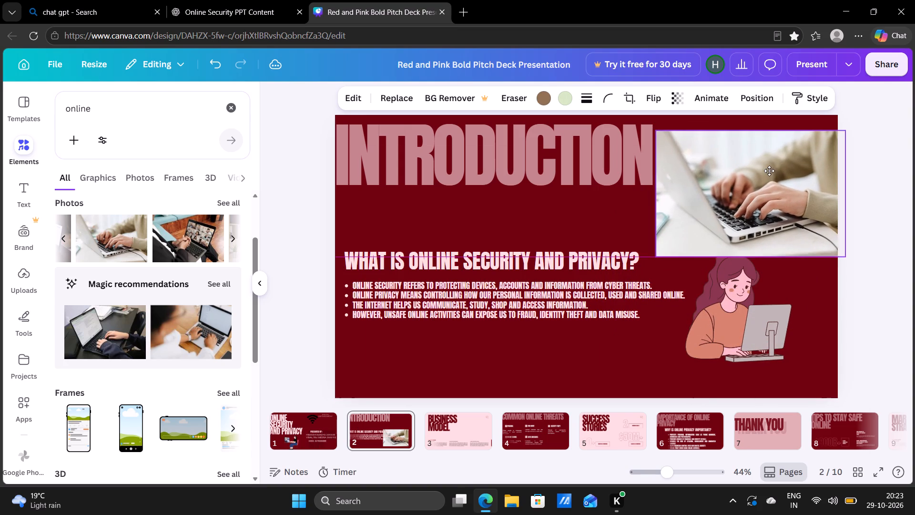
{"action": "left_click_drag", "start_coordinate": [769, 171], "coordinate": [790, 161]}
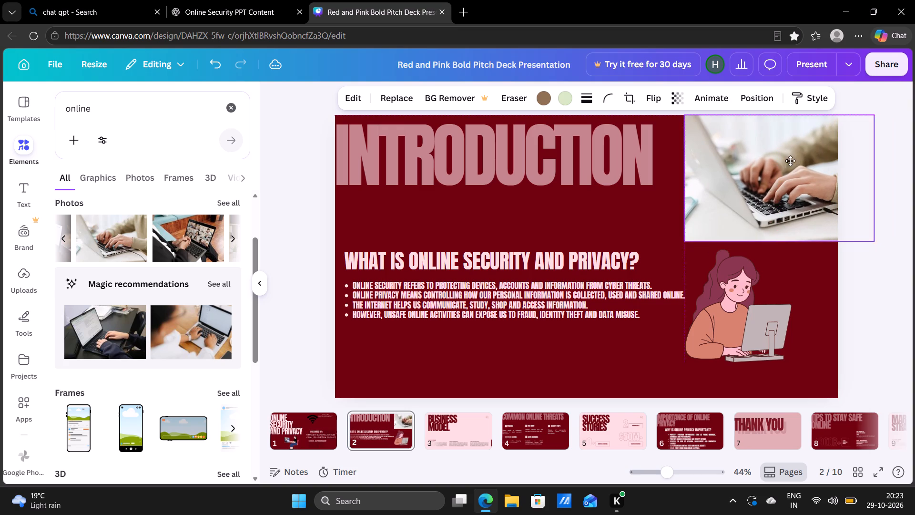
{"action": "left_click_drag", "start_coordinate": [790, 161], "coordinate": [786, 161]}
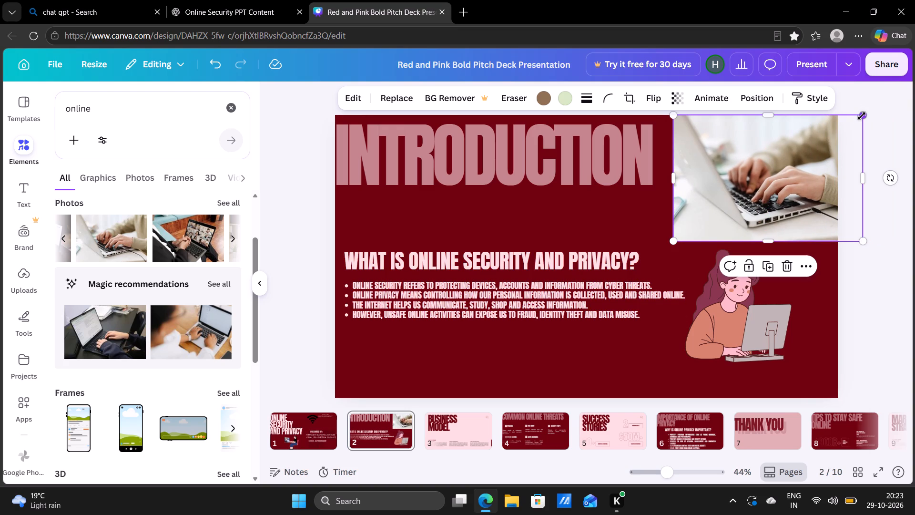
{"action": "left_click_drag", "start_coordinate": [862, 116], "coordinate": [825, 128]}
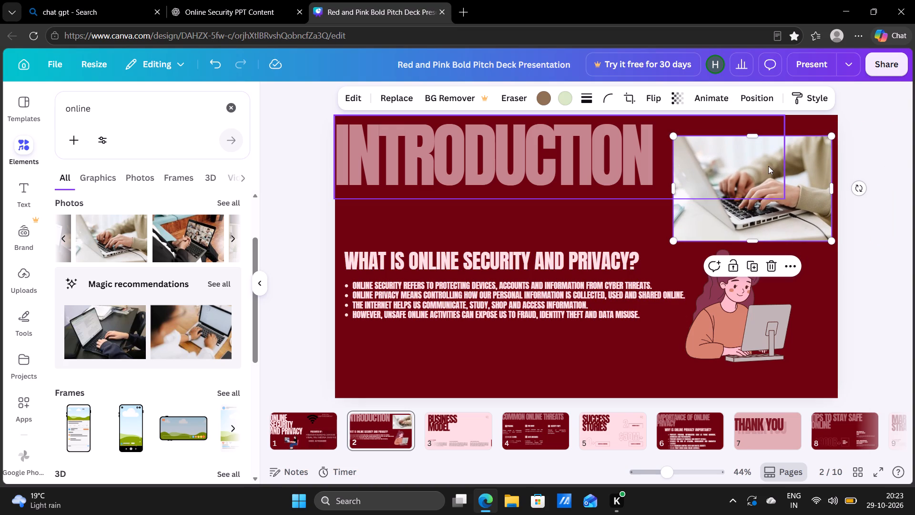
{"action": "double_click", "coordinate": [768, 212]}
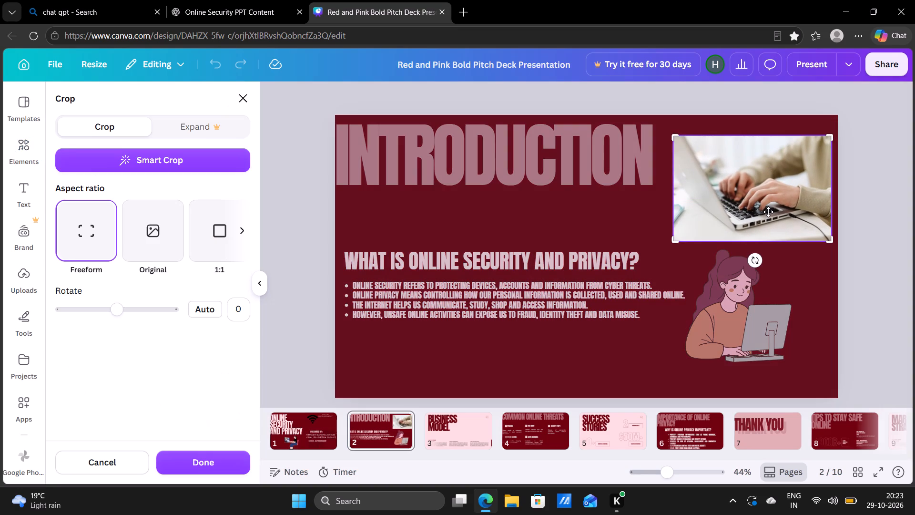
{"action": "left_click", "coordinate": [781, 187]}
{"action": "left_click_drag", "start_coordinate": [781, 187], "coordinate": [782, 170]}
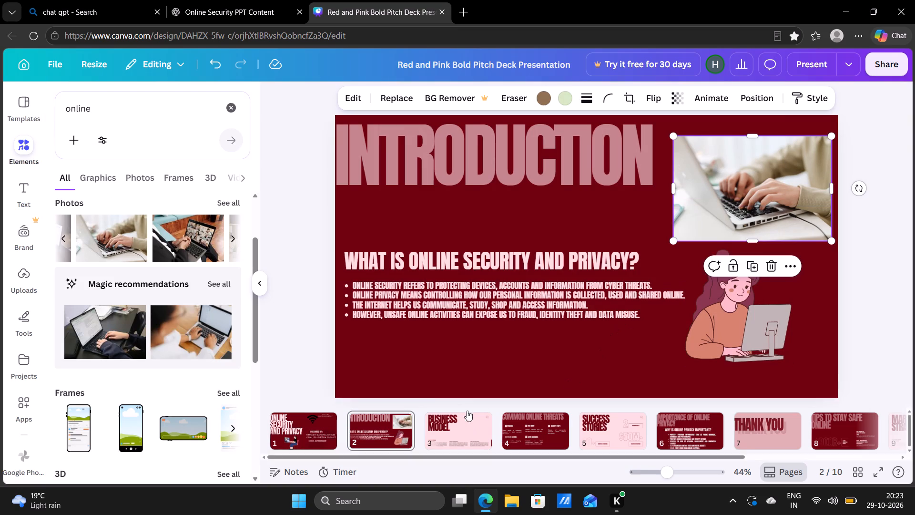
Search elements for "online security" and look through the matching graphics.
{"action": "scroll", "coordinate": [150, 246], "scroll_direction": "left", "scroll_amount": 5}
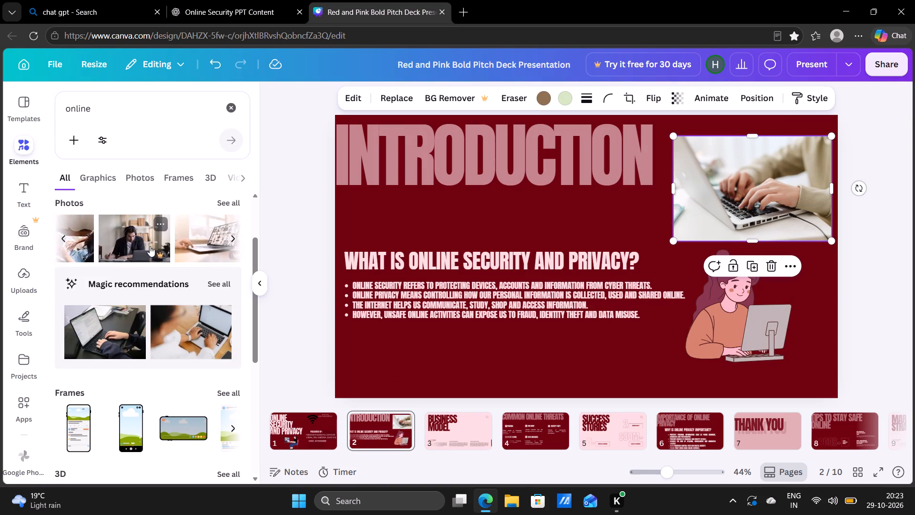
{"action": "scroll", "coordinate": [150, 246], "scroll_direction": "left", "scroll_amount": 6}
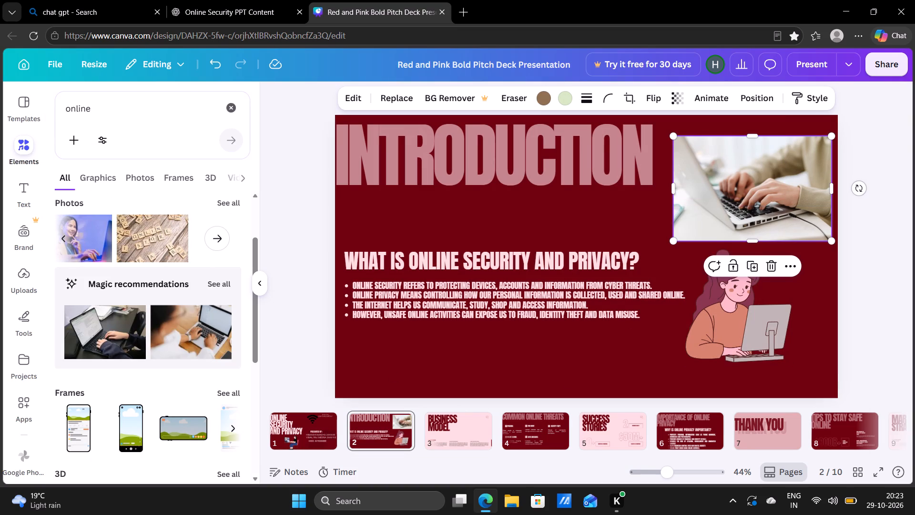
{"action": "left_click", "coordinate": [96, 93]}
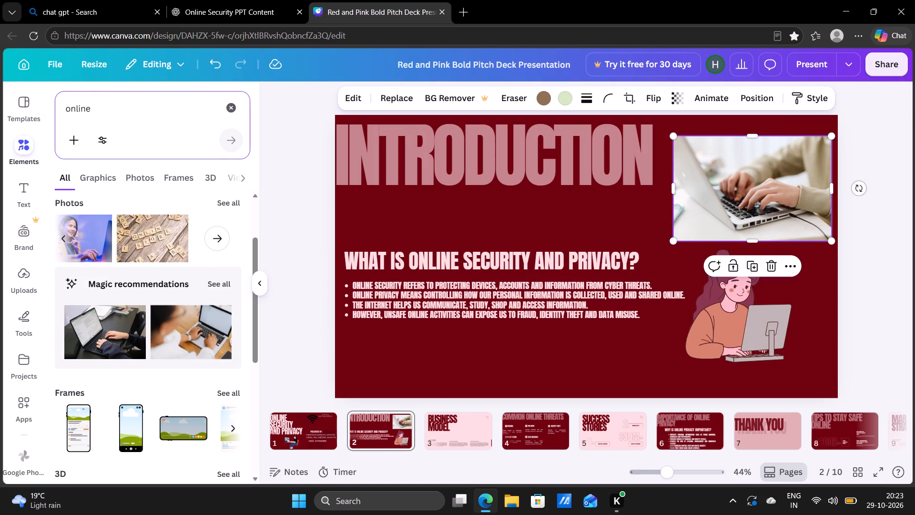
{"action": "left_click", "coordinate": [94, 109]}
{"action": "key", "text": "space"}
{"action": "type", "text": "security"}
{"action": "key", "text": "Return"}
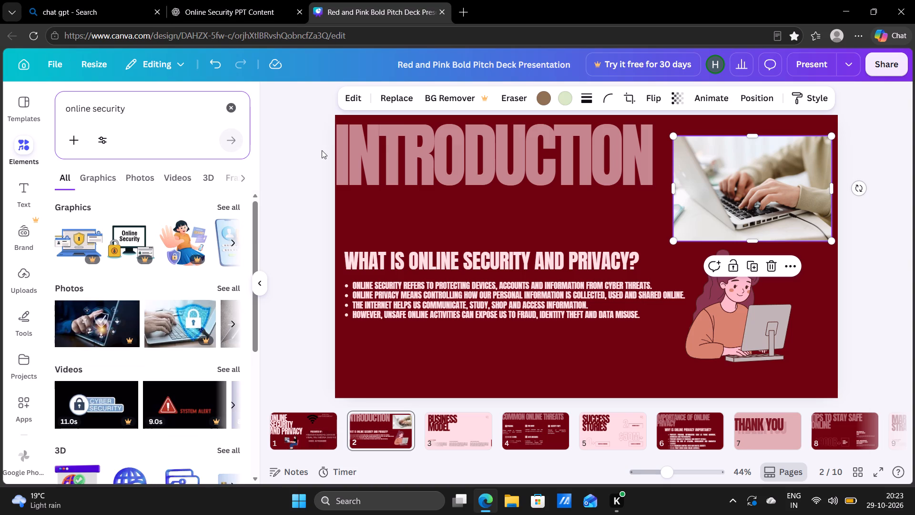
{"action": "scroll", "coordinate": [183, 260], "scroll_direction": "left", "scroll_amount": 3}
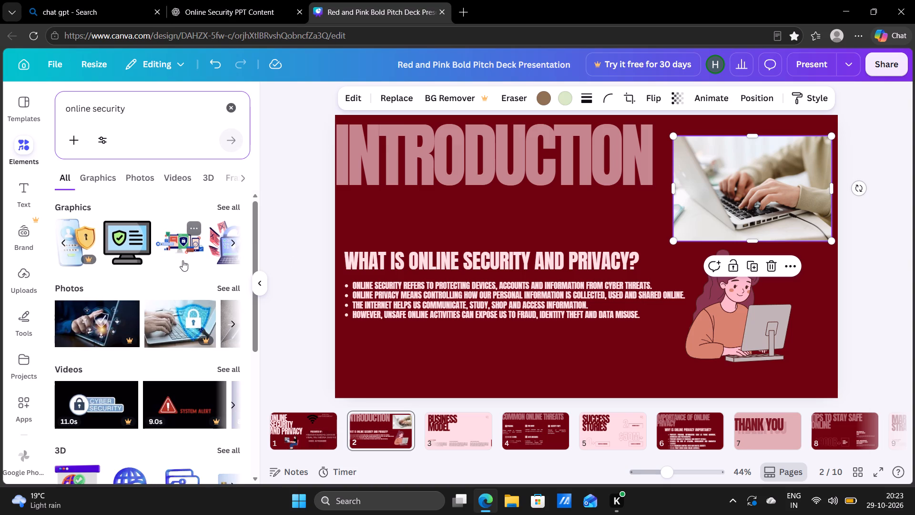
{"action": "scroll", "coordinate": [183, 260], "scroll_direction": "left", "scroll_amount": 1}
Delete the woman-at-desk graphic from the title page.
{"action": "left_click", "coordinate": [309, 435]}
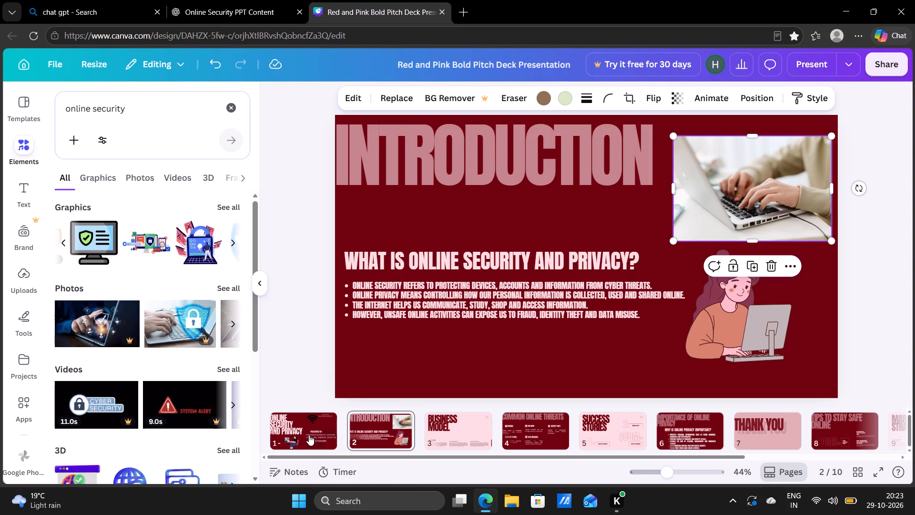
{"action": "left_click", "coordinate": [535, 339]}
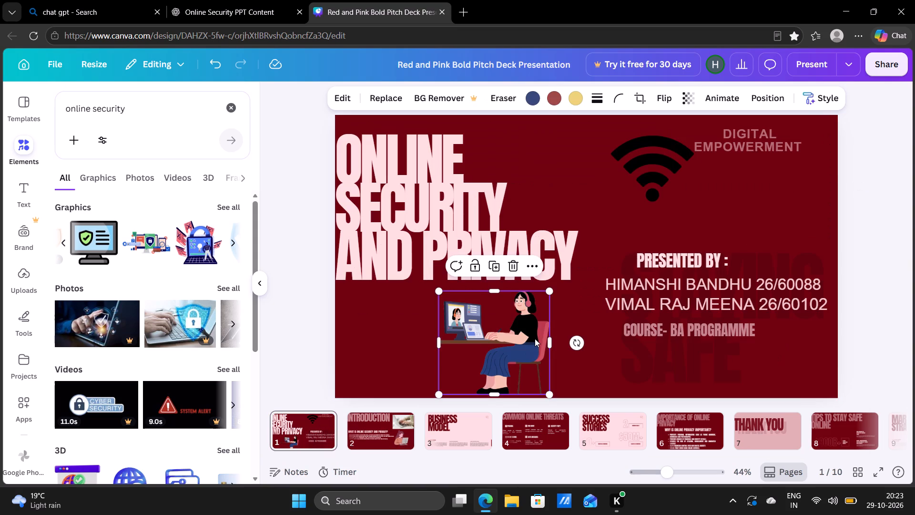
{"action": "left_click", "coordinate": [515, 262]}
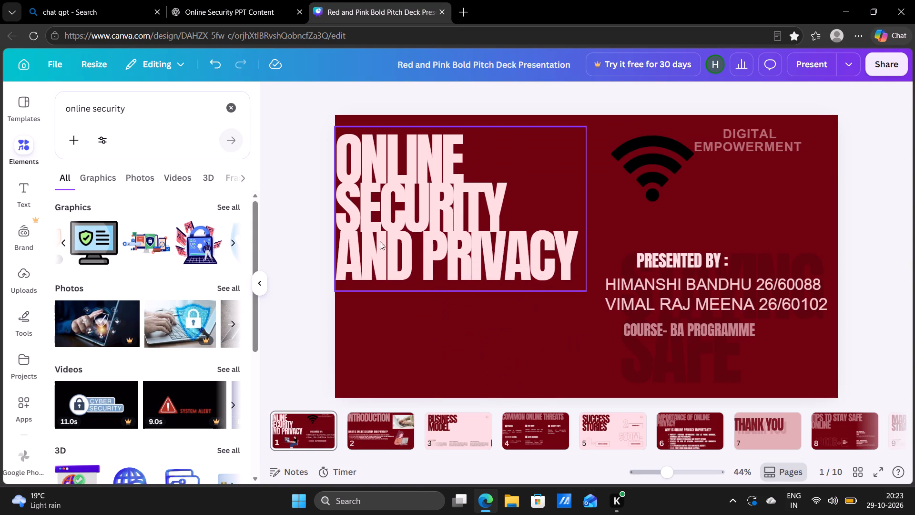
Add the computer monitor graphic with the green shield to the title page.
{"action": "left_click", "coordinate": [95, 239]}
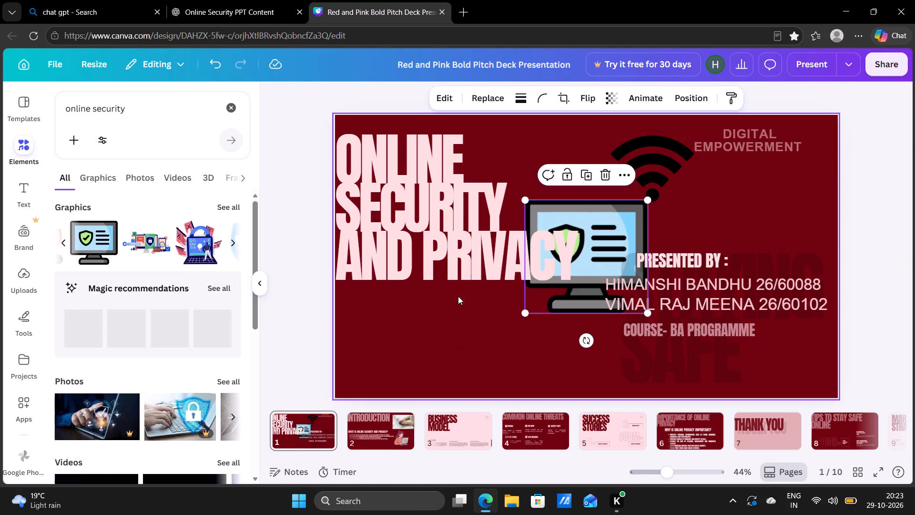
Add the multi-device graphic with shield and padlock to the title page and fit it below the title at about 835 × 373.
{"action": "left_click", "coordinate": [147, 249]}
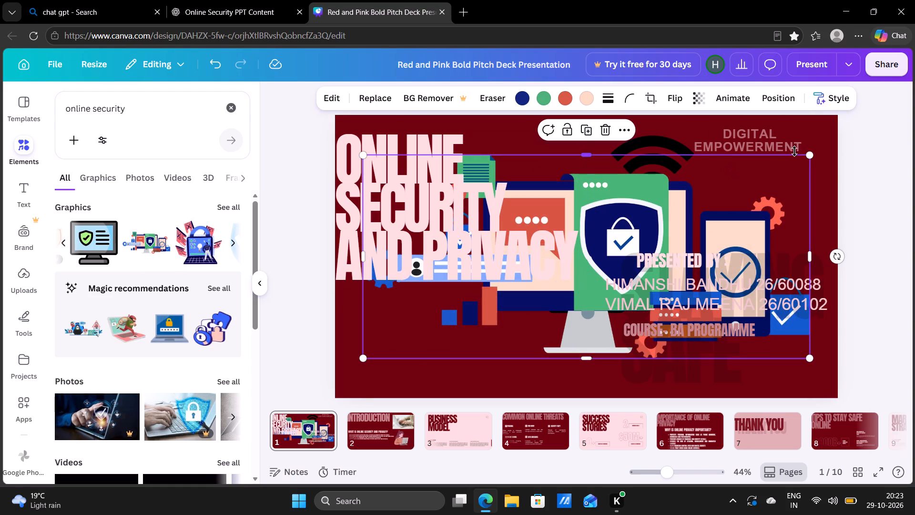
{"action": "left_click_drag", "start_coordinate": [809, 156], "coordinate": [564, 325]}
{"action": "left_click_drag", "start_coordinate": [362, 357], "coordinate": [354, 387]}
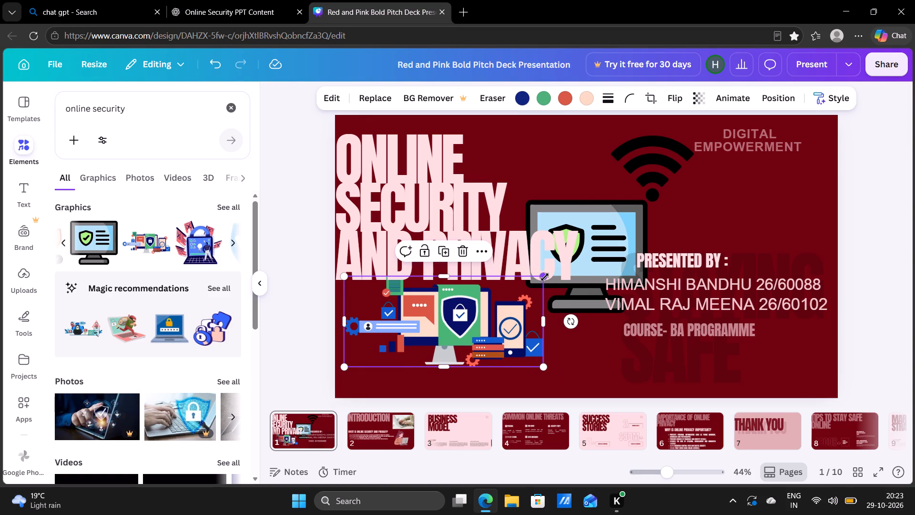
{"action": "left_click_drag", "start_coordinate": [545, 277], "coordinate": [519, 296]}
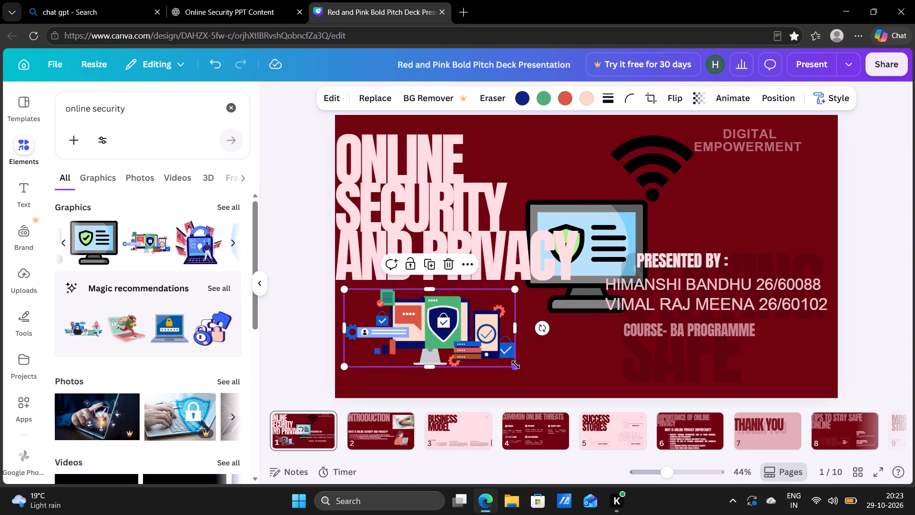
{"action": "left_click_drag", "start_coordinate": [516, 365], "coordinate": [532, 458]}
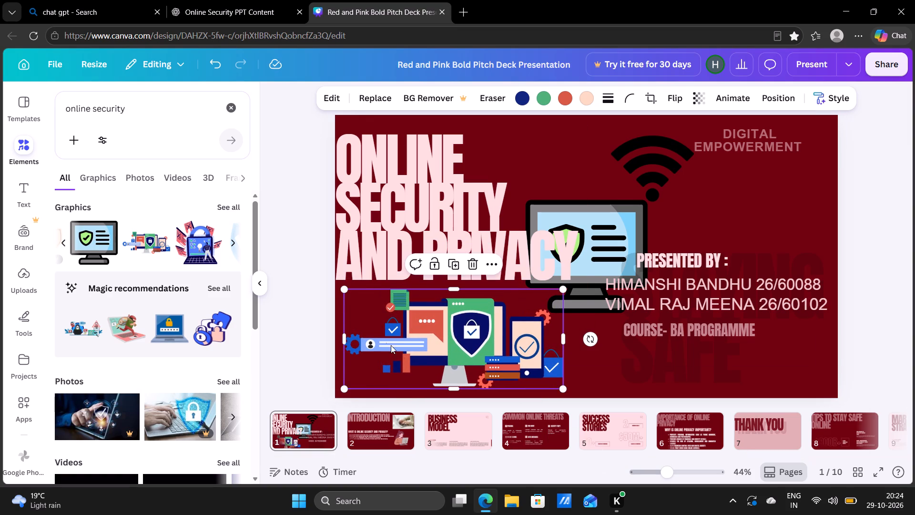
{"action": "left_click", "coordinate": [453, 288]}
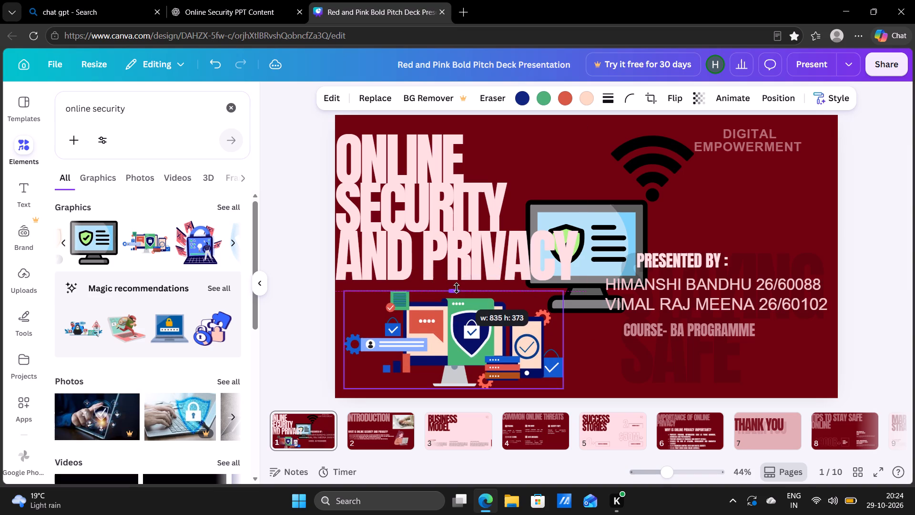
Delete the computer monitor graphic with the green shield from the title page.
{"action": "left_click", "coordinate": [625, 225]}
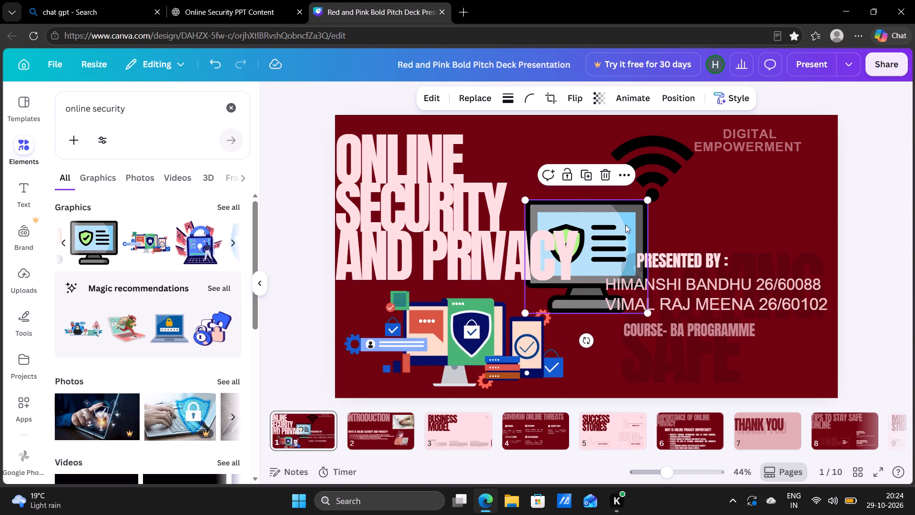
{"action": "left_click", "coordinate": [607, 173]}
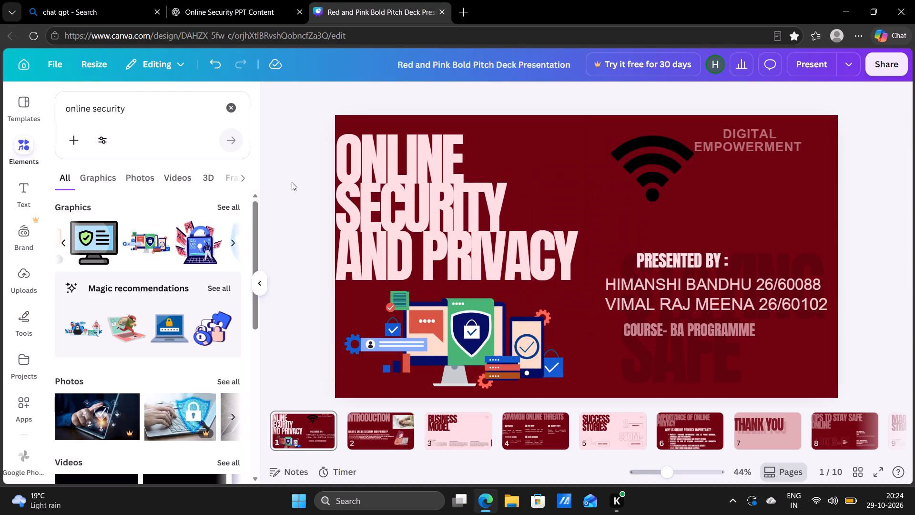
Look through the "online security" graphics and the other element results for further illustrations.
{"action": "scroll", "coordinate": [145, 242], "scroll_direction": "left", "scroll_amount": 1}
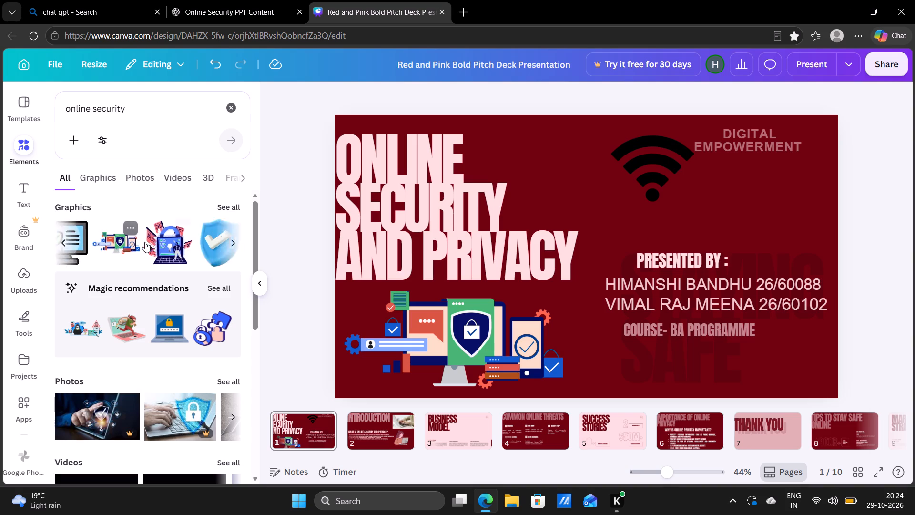
{"action": "scroll", "coordinate": [145, 242], "scroll_direction": "left", "scroll_amount": 4}
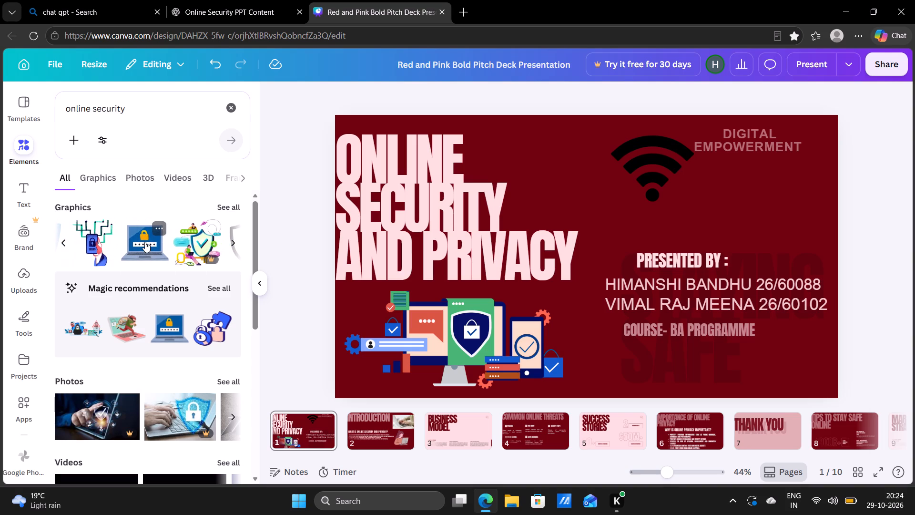
{"action": "scroll", "coordinate": [145, 242], "scroll_direction": "left", "scroll_amount": 4}
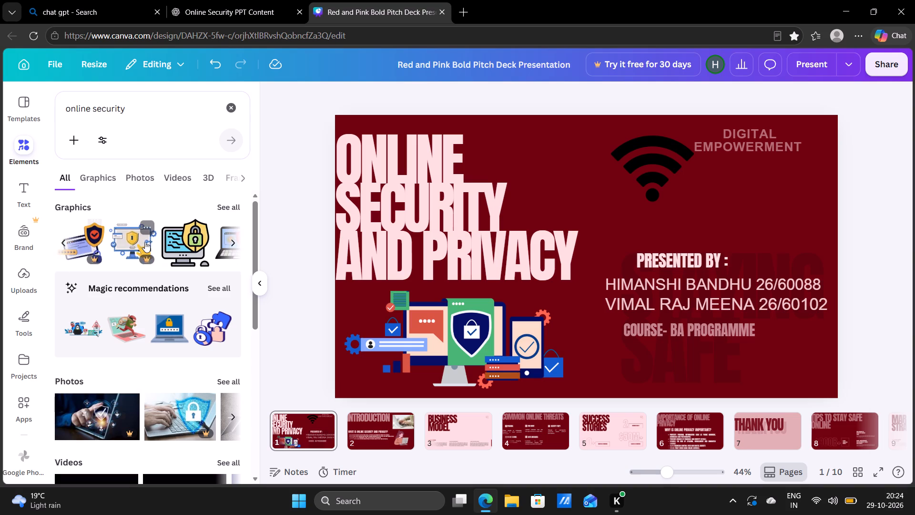
{"action": "scroll", "coordinate": [145, 242], "scroll_direction": "left", "scroll_amount": 3}
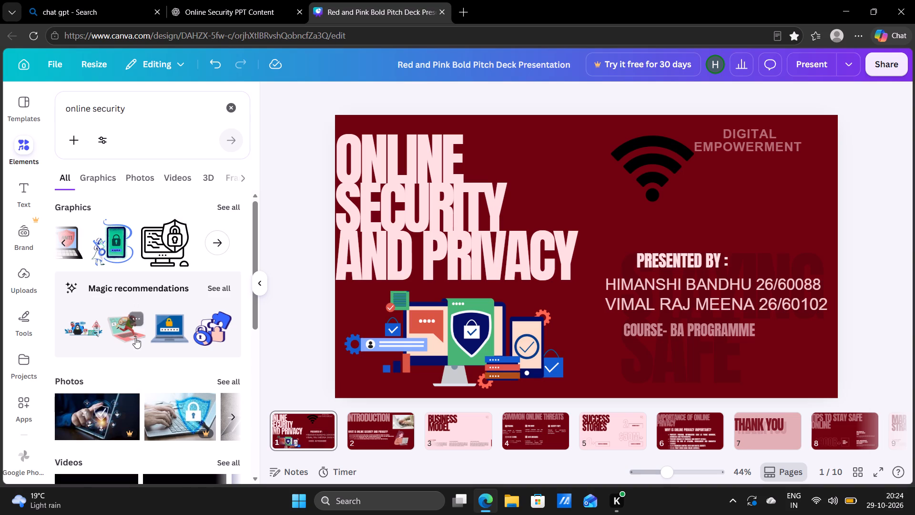
{"action": "scroll", "coordinate": [135, 338], "scroll_direction": "down", "scroll_amount": 3}
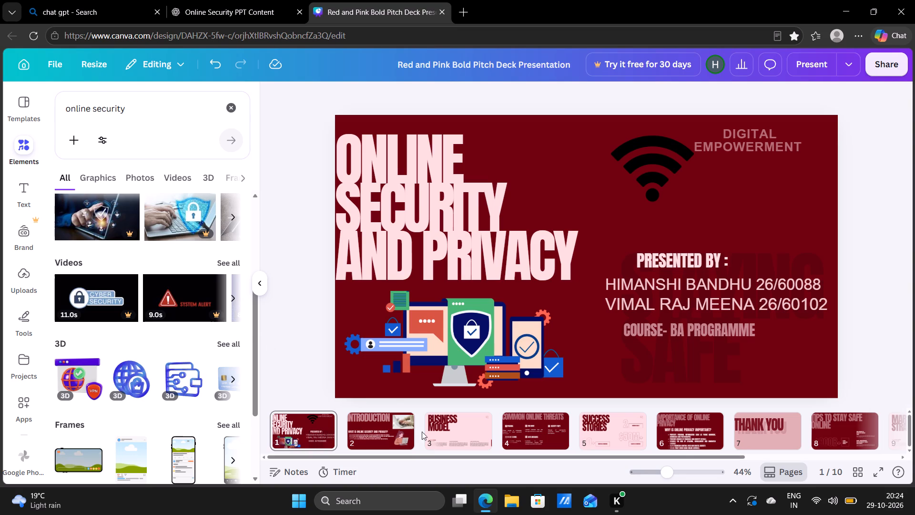
Replace the laptop photo on the "Introduction" page with the blue digital padlock photo, searching the replacement photos for "online security".
{"action": "left_click", "coordinate": [408, 422]}
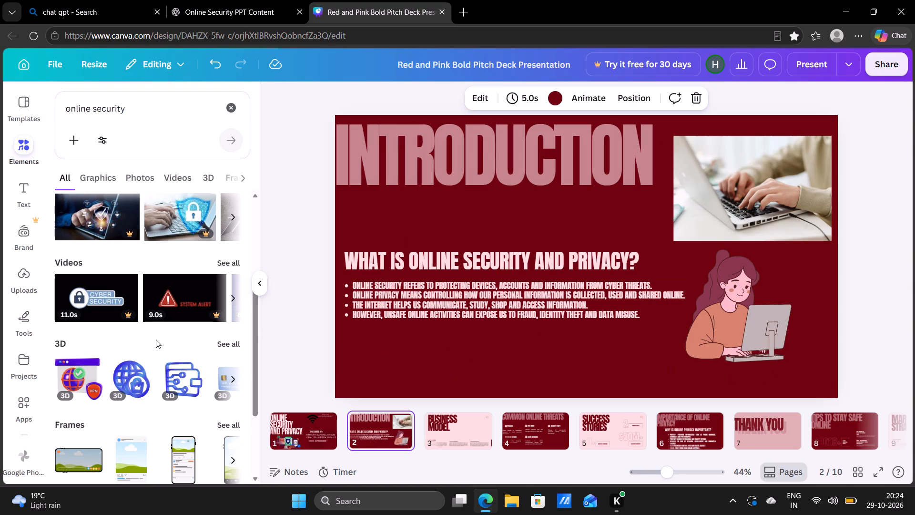
{"action": "scroll", "coordinate": [156, 340], "scroll_direction": "down", "scroll_amount": 2}
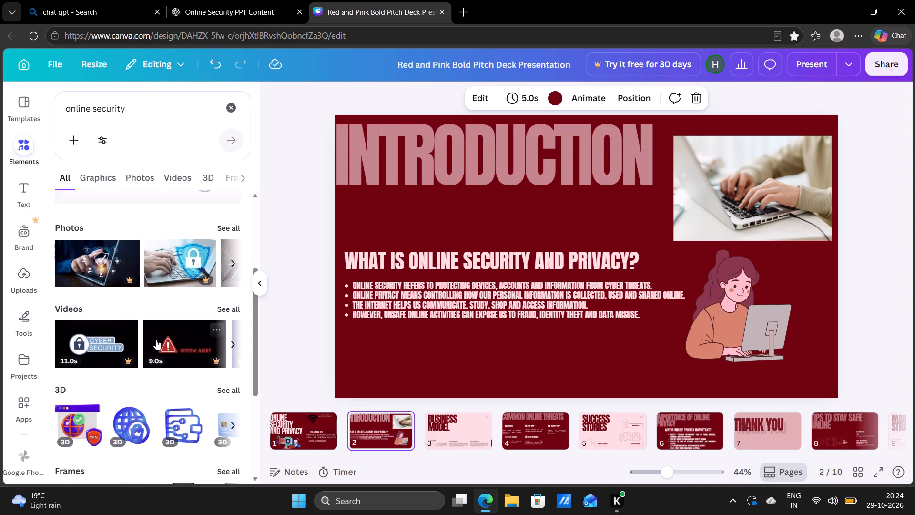
{"action": "scroll", "coordinate": [156, 340], "scroll_direction": "left", "scroll_amount": 10}
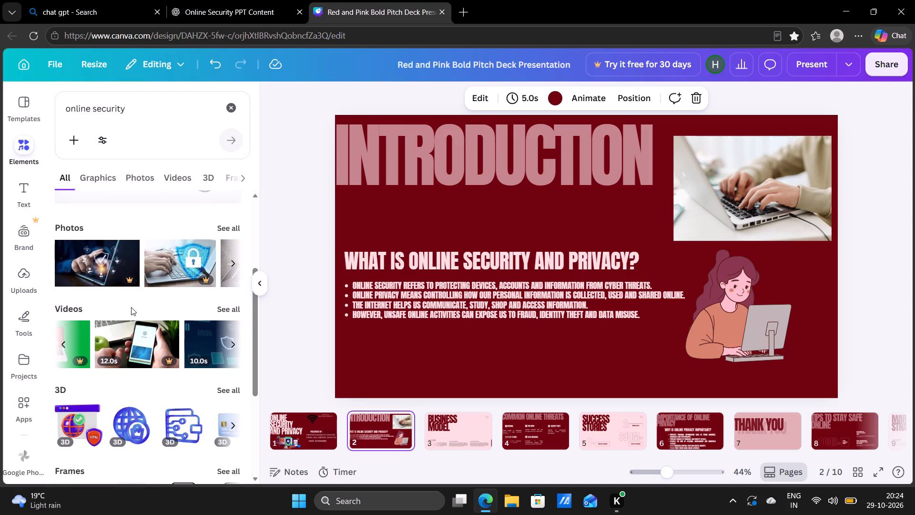
{"action": "scroll", "coordinate": [162, 250], "scroll_direction": "left", "scroll_amount": 4}
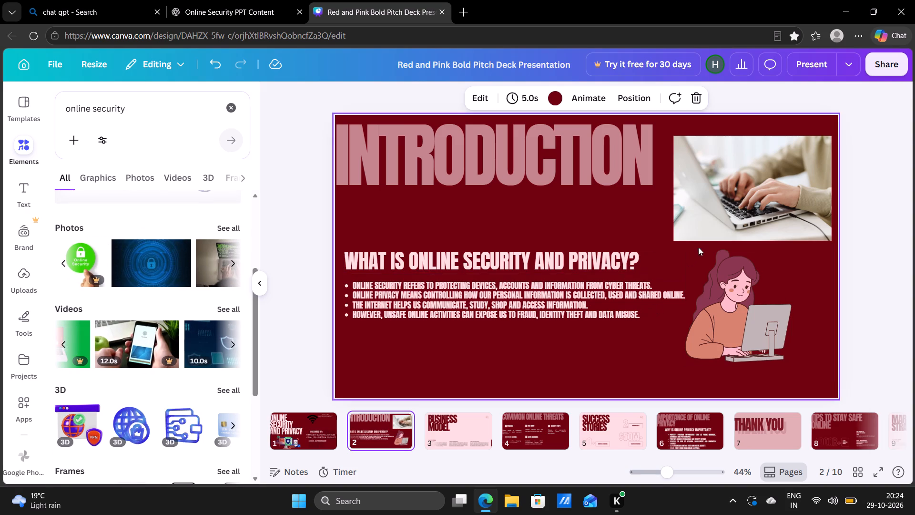
{"action": "left_click", "coordinate": [704, 226]}
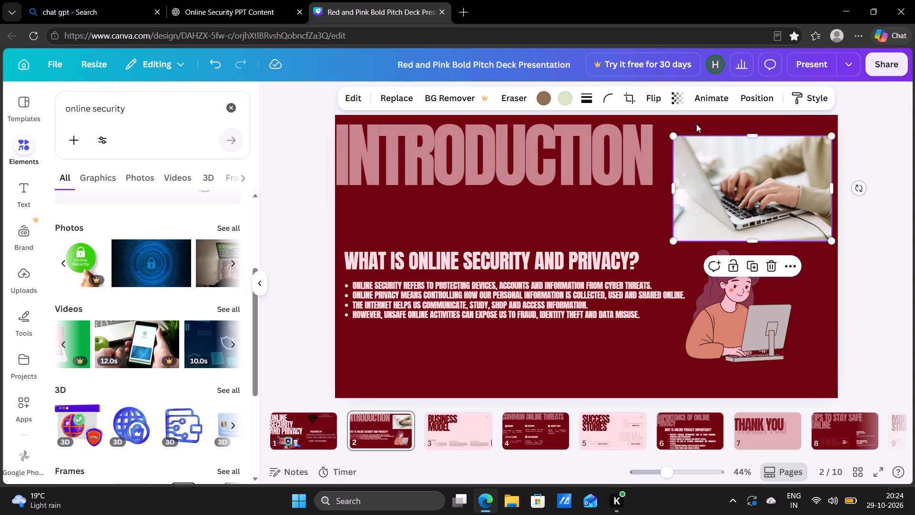
{"action": "left_click", "coordinate": [411, 95]}
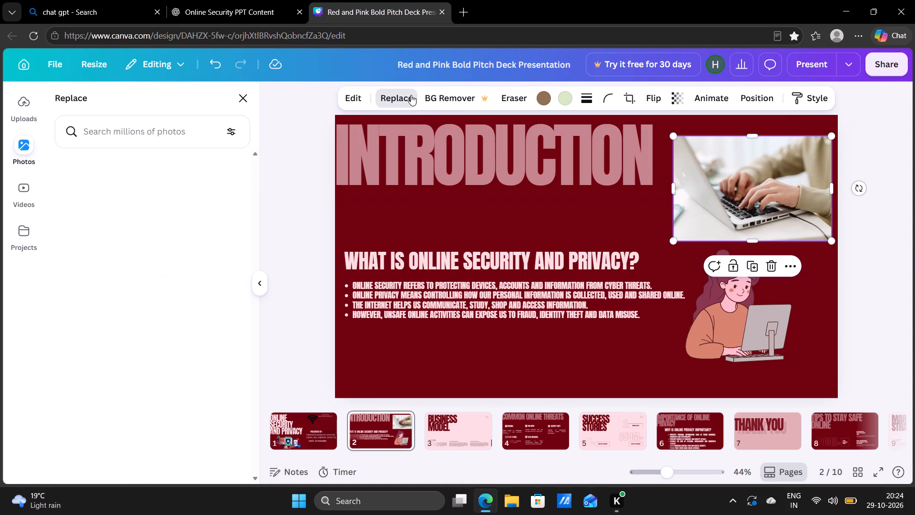
{"action": "scroll", "coordinate": [175, 246], "scroll_direction": "down", "scroll_amount": 3}
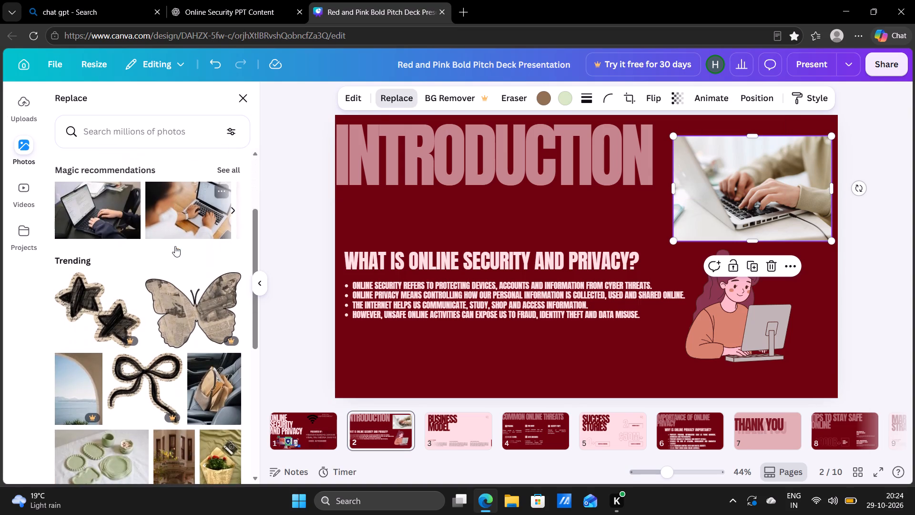
{"action": "scroll", "coordinate": [175, 246], "scroll_direction": "up", "scroll_amount": 2}
{"action": "scroll", "coordinate": [175, 246], "scroll_direction": "down", "scroll_amount": 1}
{"action": "scroll", "coordinate": [175, 246], "scroll_direction": "left", "scroll_amount": 2}
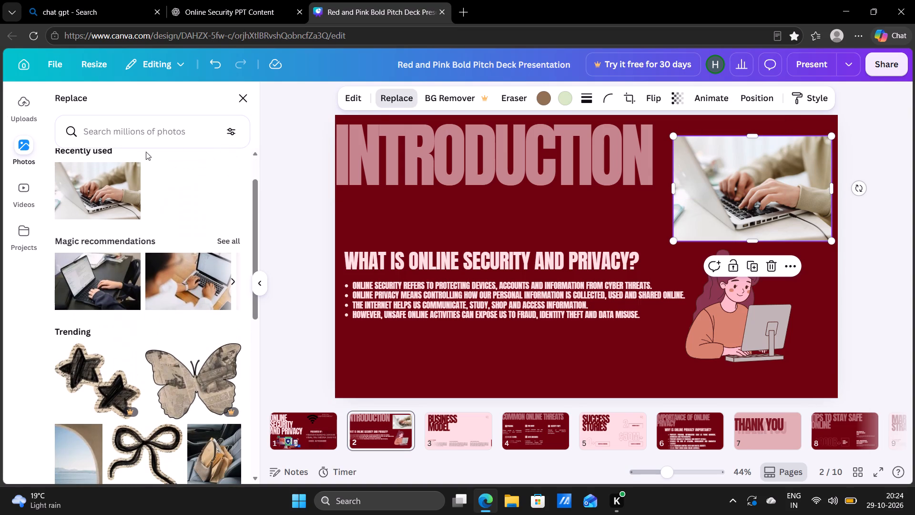
{"action": "left_click", "coordinate": [142, 126]}
{"action": "type", "text": "online security"}
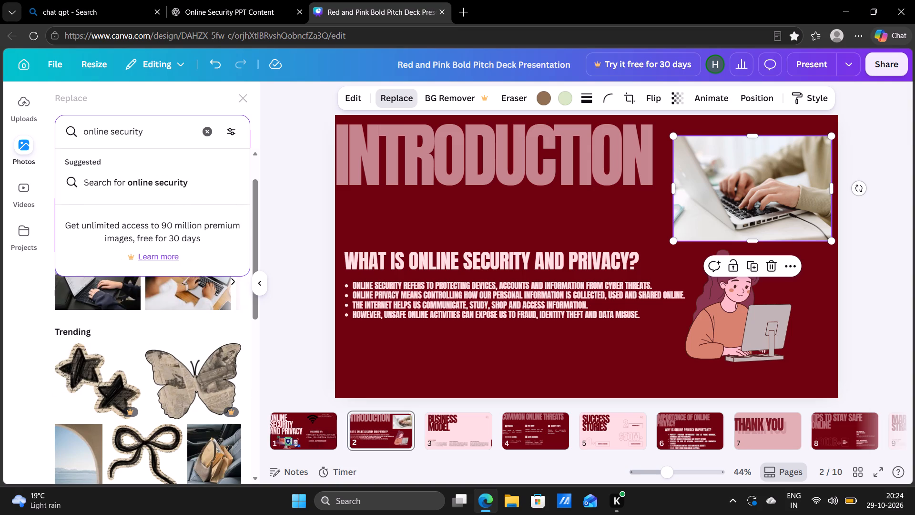
{"action": "key", "text": "Return"}
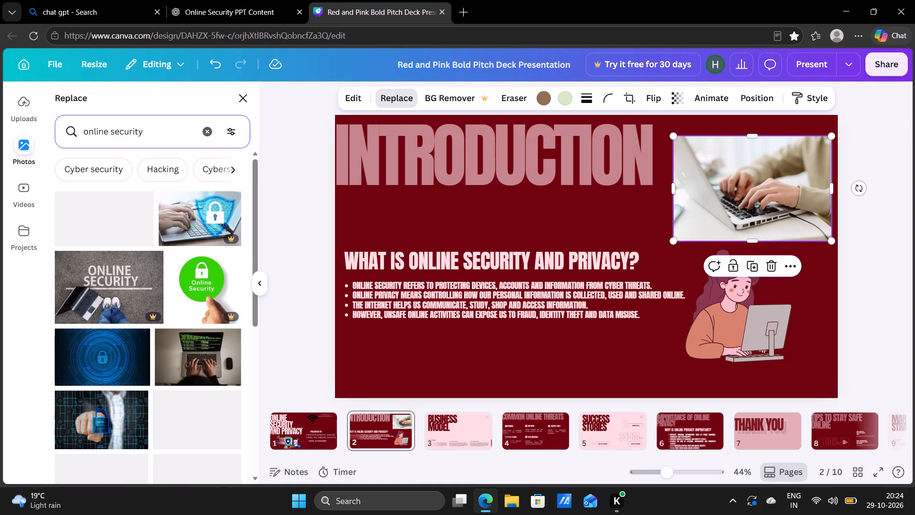
{"action": "scroll", "coordinate": [142, 126], "scroll_direction": "down", "scroll_amount": 1}
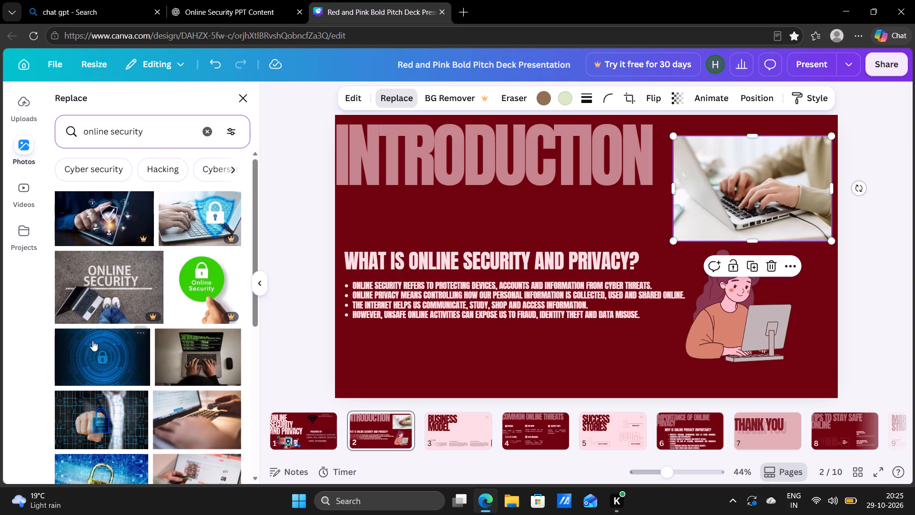
{"action": "left_click", "coordinate": [93, 341]}
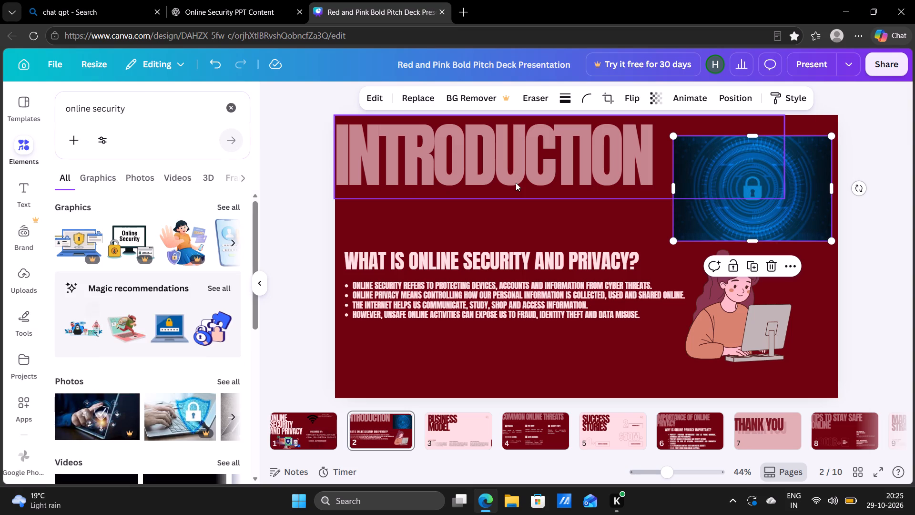
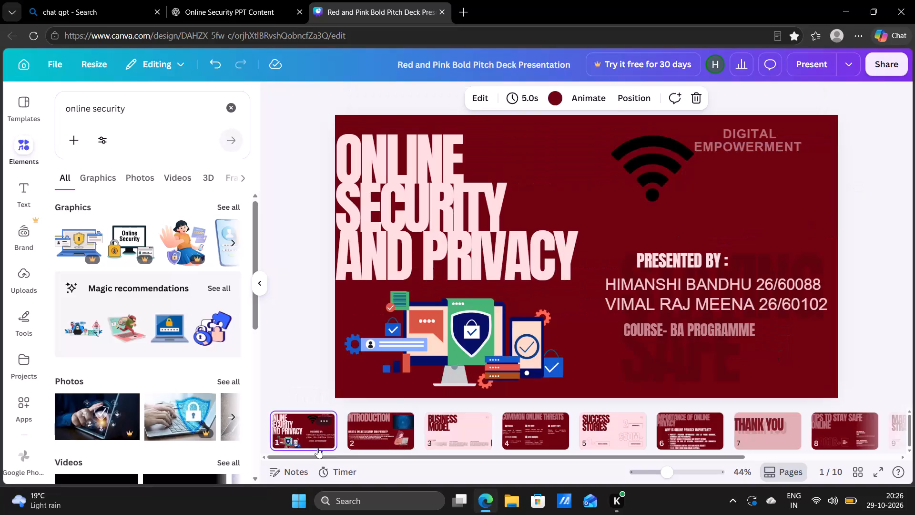
{"action": "left_click", "coordinate": [382, 437]}
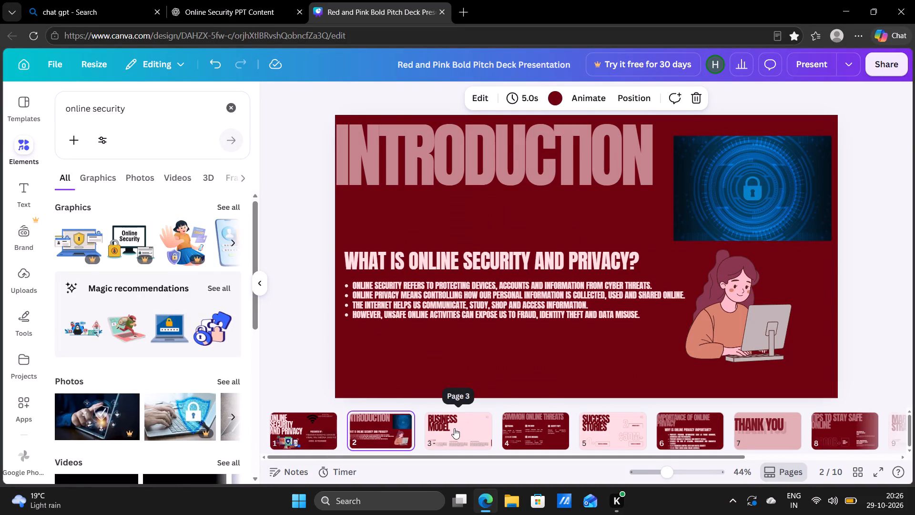
{"action": "left_click", "coordinate": [454, 428]}
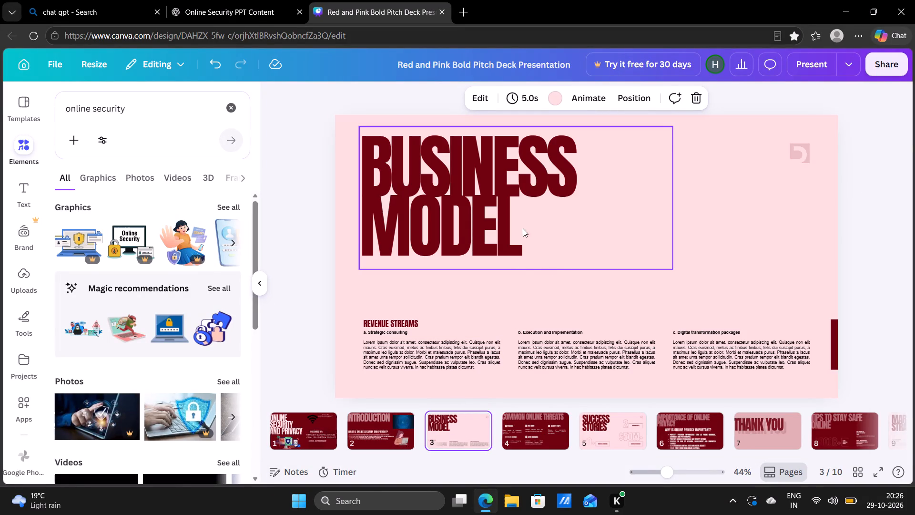
{"action": "double_click", "coordinate": [519, 225]}
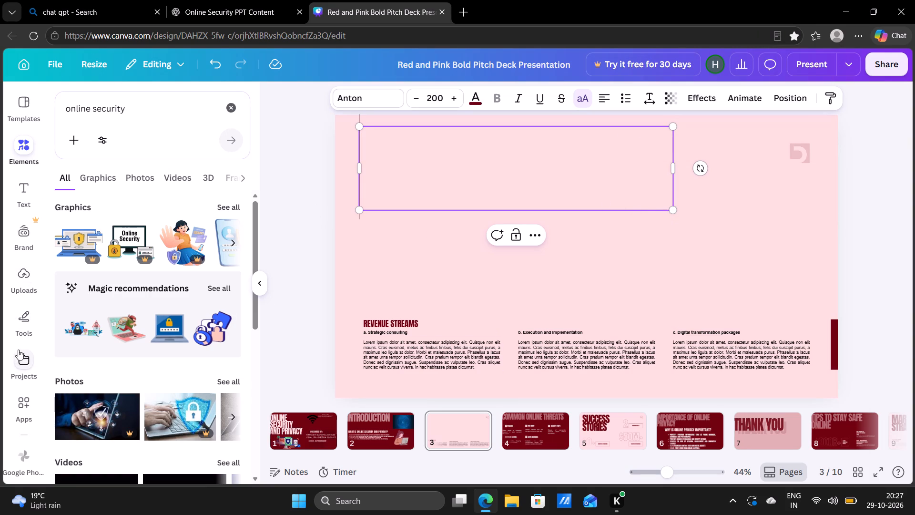
{"action": "left_click", "coordinate": [22, 270]}
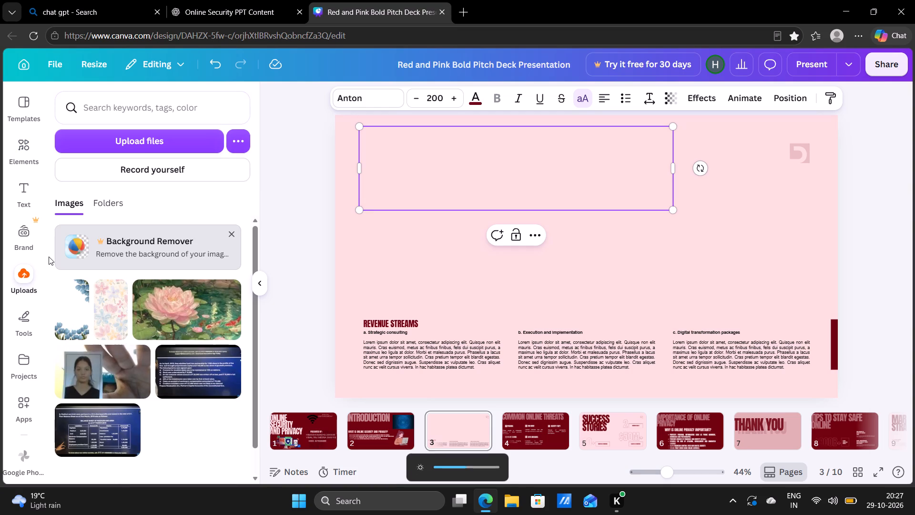
{"action": "left_click", "coordinate": [108, 150]}
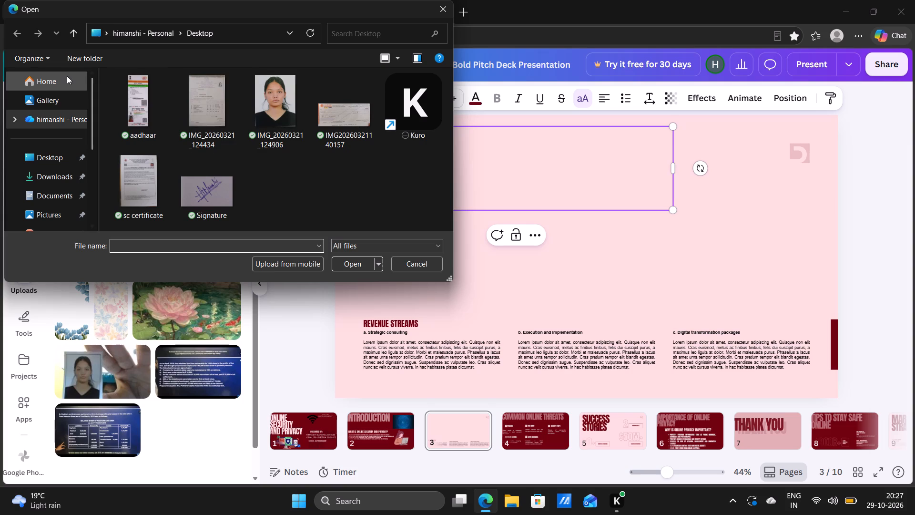
{"action": "left_click", "coordinate": [67, 76]}
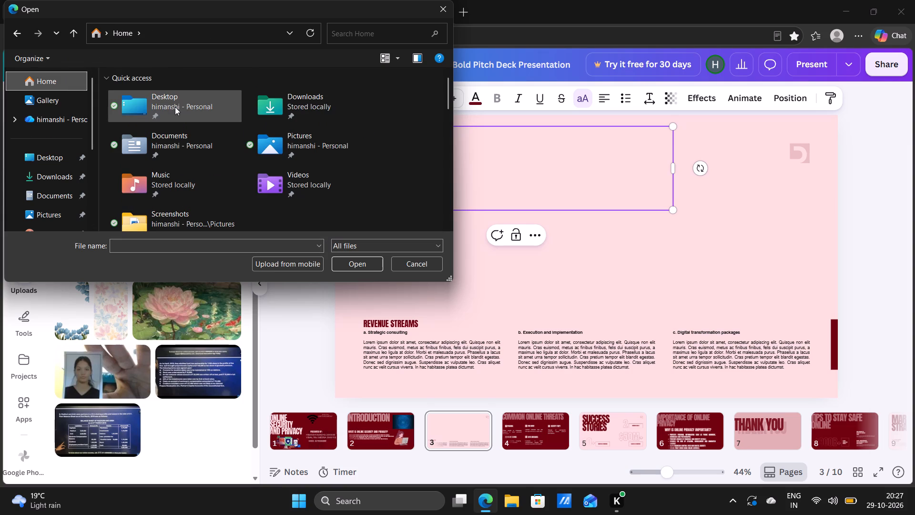
{"action": "left_click", "coordinate": [175, 106]}
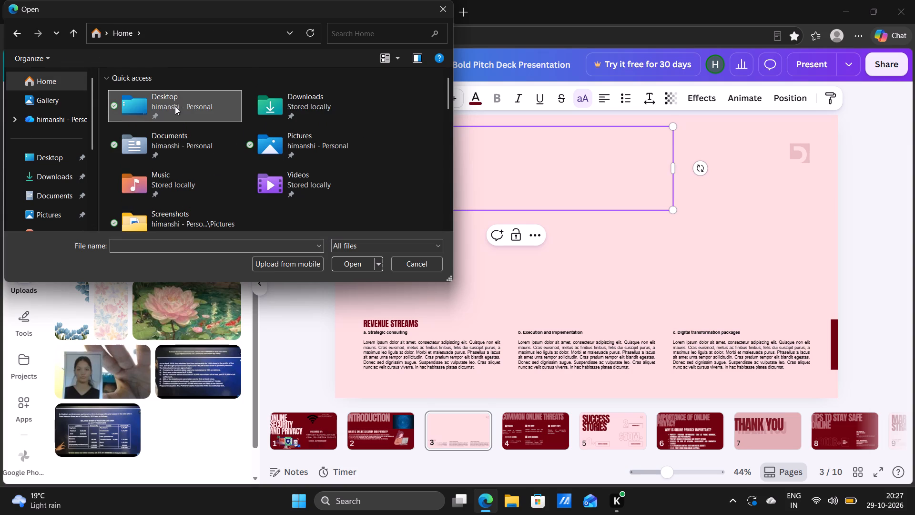
{"action": "left_click", "coordinate": [341, 91]}
{"action": "left_click", "coordinate": [341, 91]}
{"action": "double_click", "coordinate": [341, 91]}
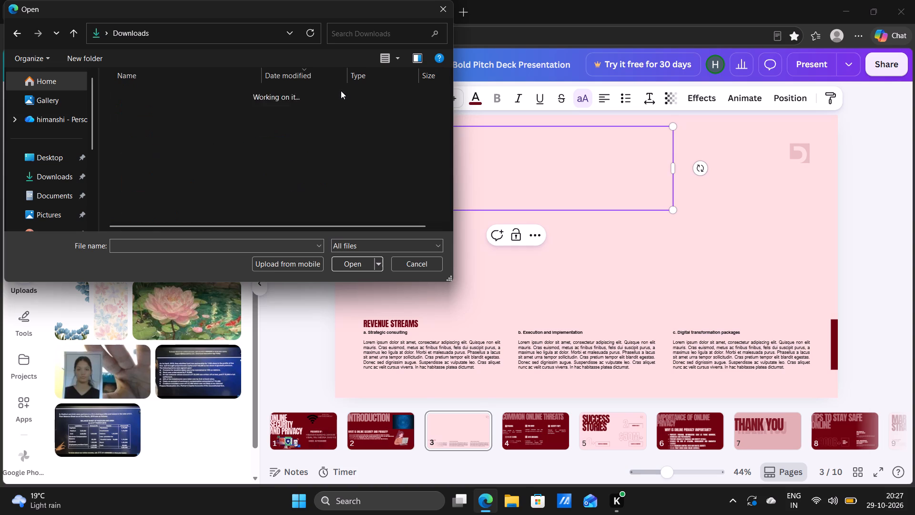
{"action": "double_click", "coordinate": [173, 104]}
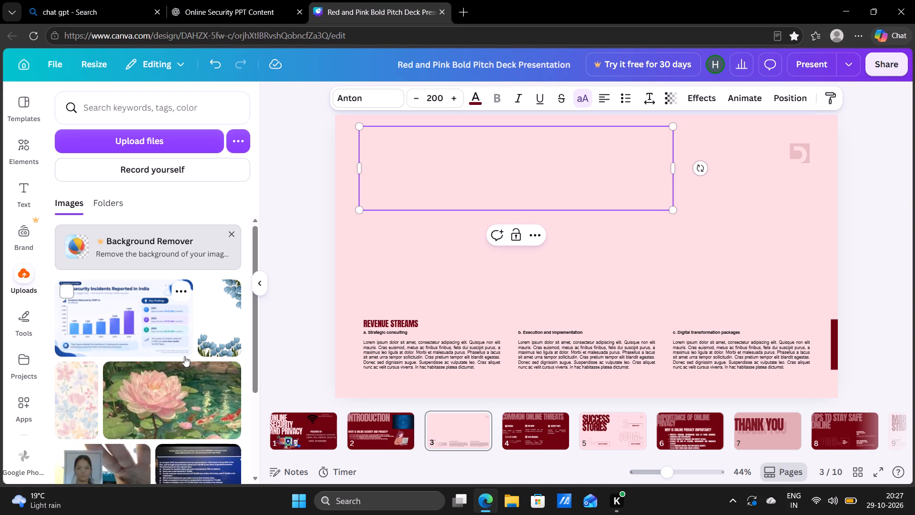
Place the uploaded cybersecurity incidents image on page 3.
{"action": "left_click", "coordinate": [153, 308]}
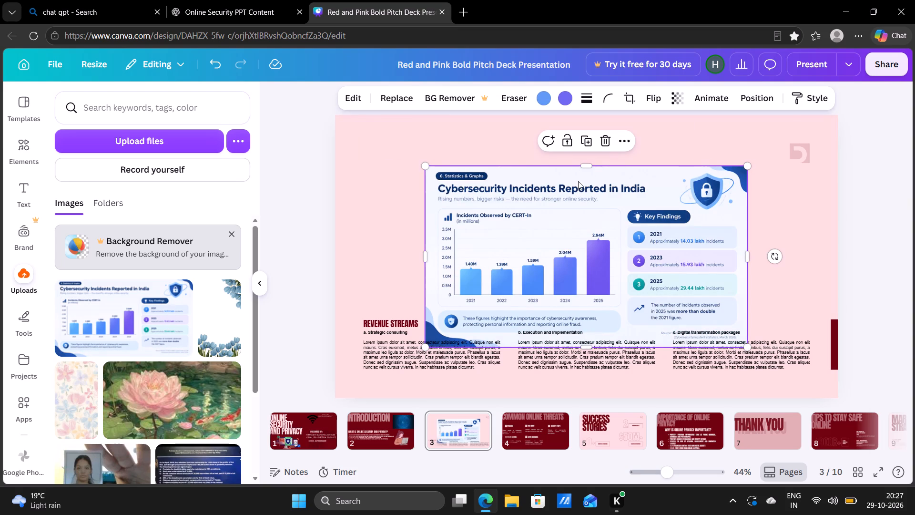
Crop the image on page 3 to the "Incidents Observed by CERT-In" bar chart, removing the heading, key findings and bottom note.
{"action": "left_click", "coordinate": [587, 168]}
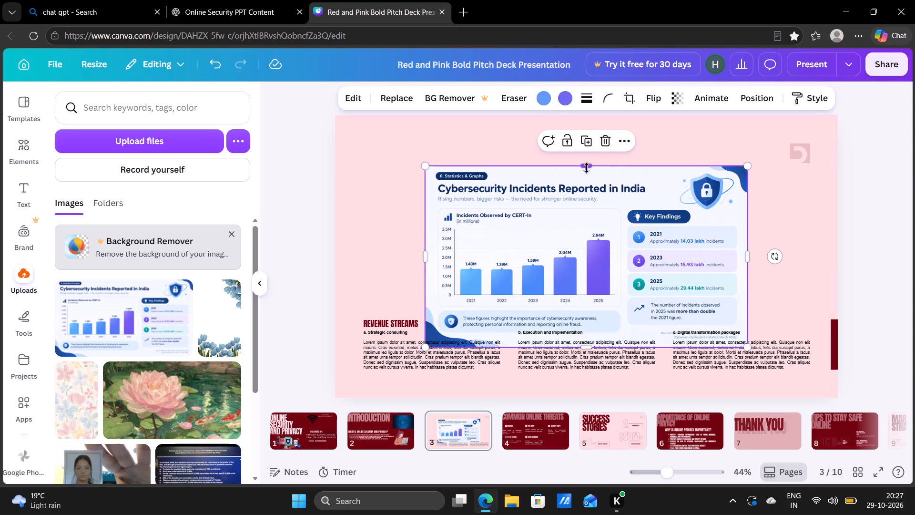
{"action": "left_click", "coordinate": [590, 165]}
{"action": "left_click_drag", "start_coordinate": [590, 165], "coordinate": [590, 196]}
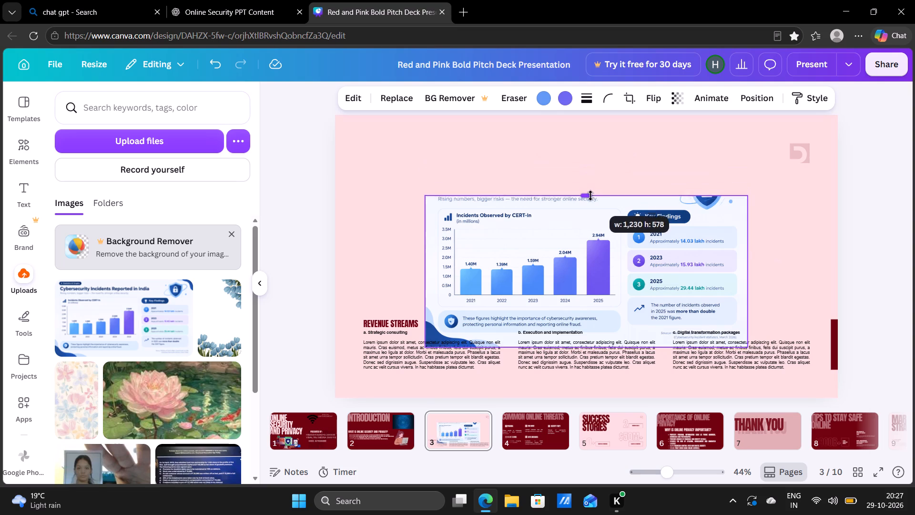
{"action": "left_click_drag", "start_coordinate": [590, 196], "coordinate": [593, 204]}
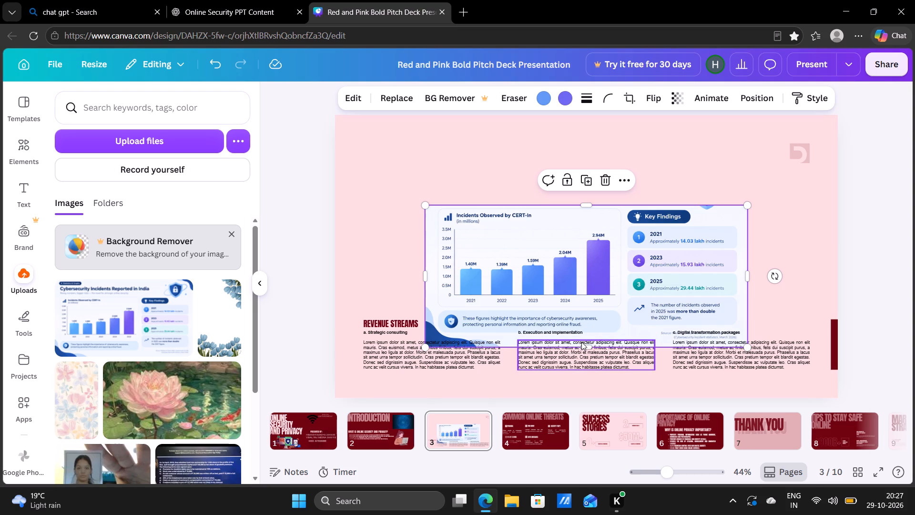
{"action": "double_click", "coordinate": [581, 342]}
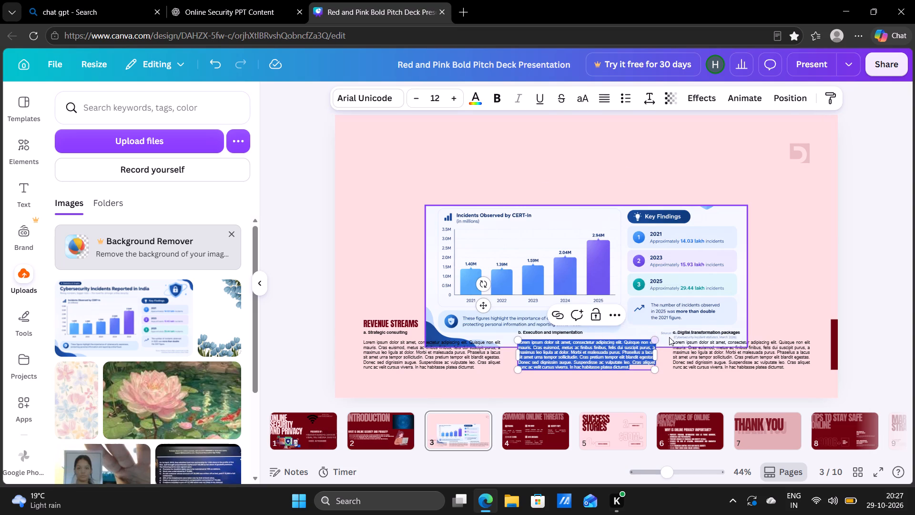
{"action": "left_click", "coordinate": [669, 337]}
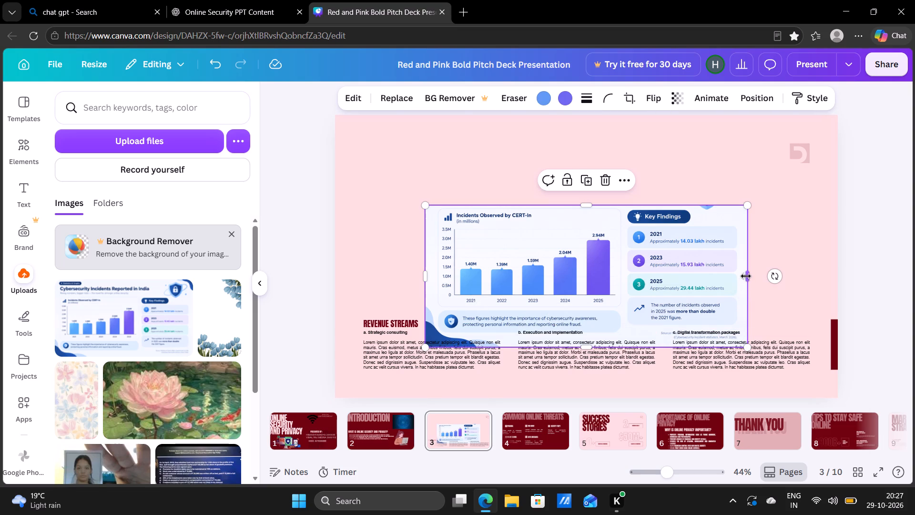
{"action": "left_click_drag", "start_coordinate": [746, 276], "coordinate": [621, 297]}
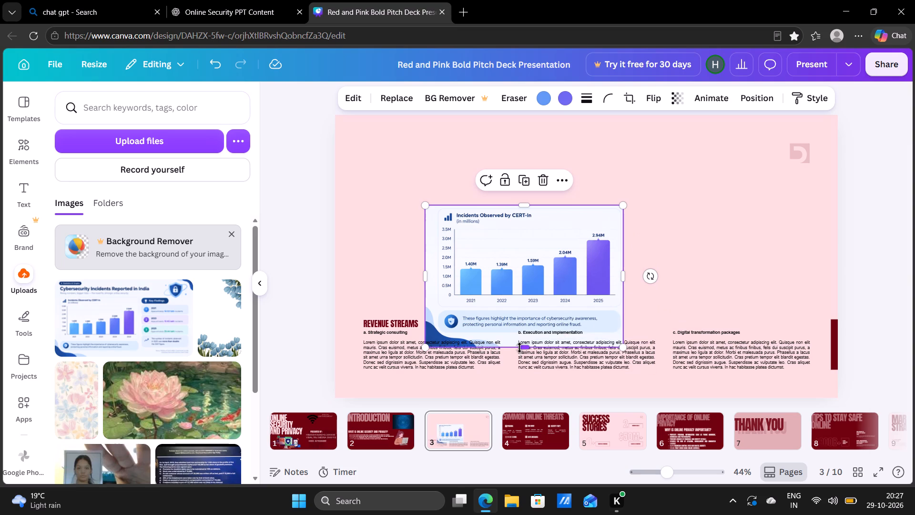
{"action": "left_click_drag", "start_coordinate": [519, 348], "coordinate": [523, 313]}
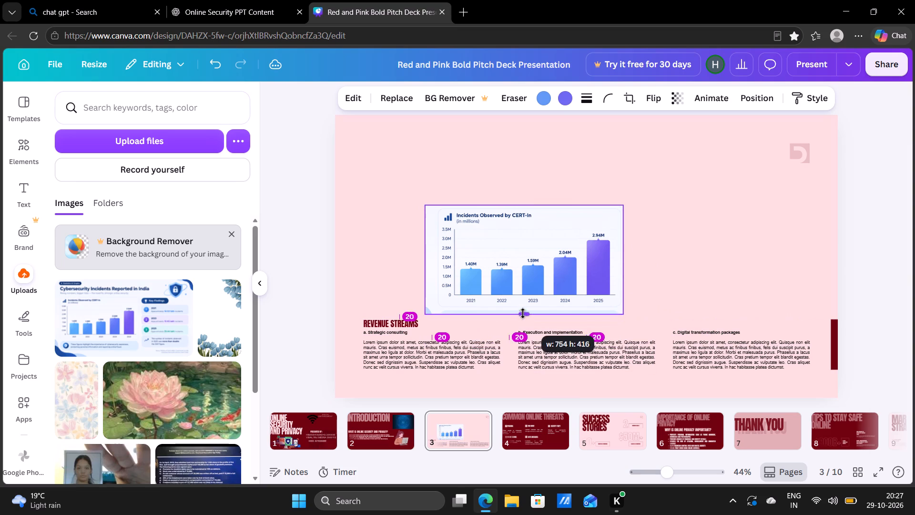
{"action": "left_click_drag", "start_coordinate": [523, 313], "coordinate": [523, 311]}
{"action": "left_click", "coordinate": [423, 255]}
{"action": "left_click_drag", "start_coordinate": [423, 255], "coordinate": [430, 252]}
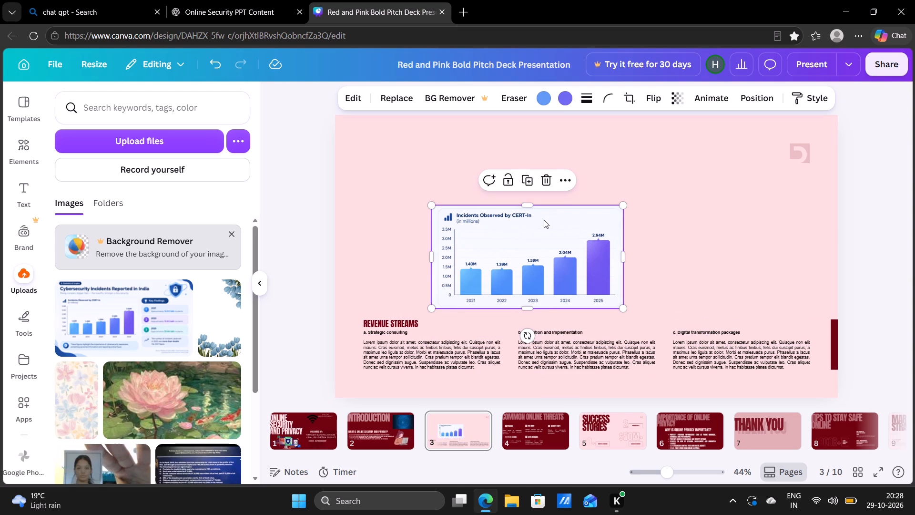
Present the deck full screen from page 3 and check the slides from the title page through the "Thank You" page.
{"action": "left_click", "coordinate": [321, 448]}
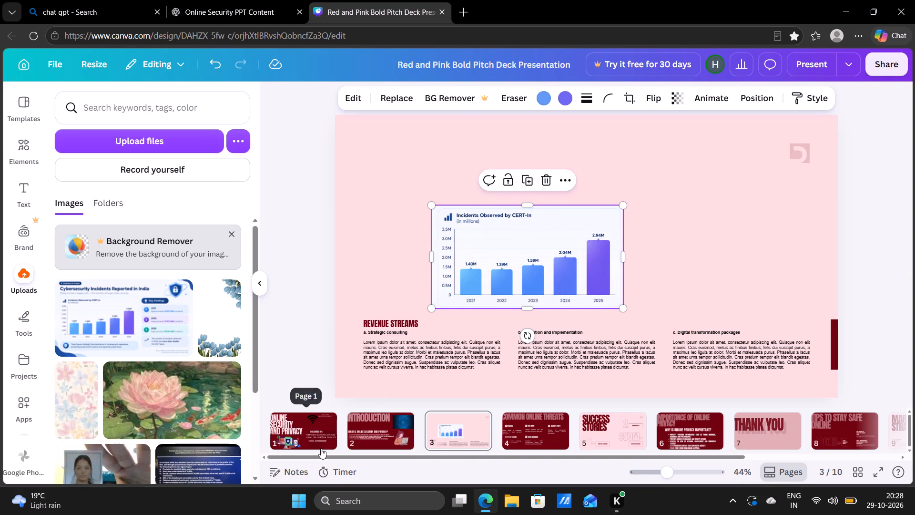
{"action": "left_click", "coordinate": [372, 423]}
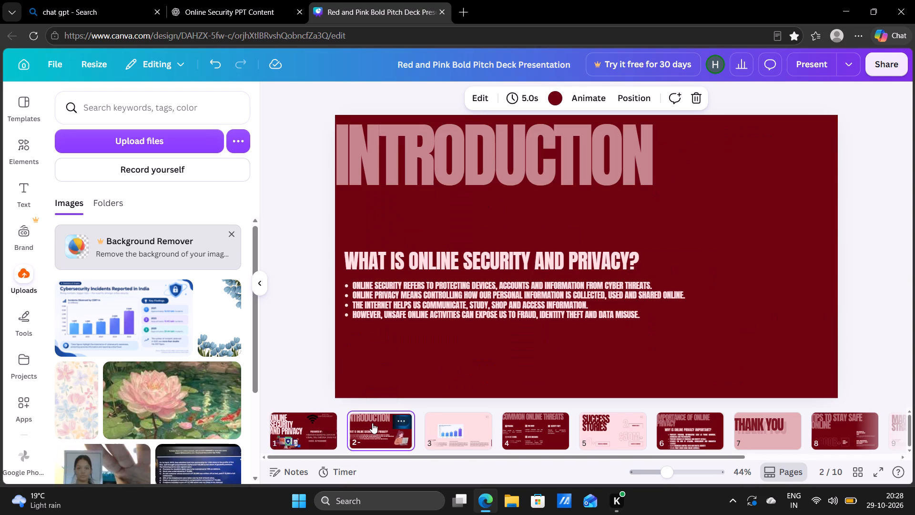
{"action": "left_click", "coordinate": [440, 430]}
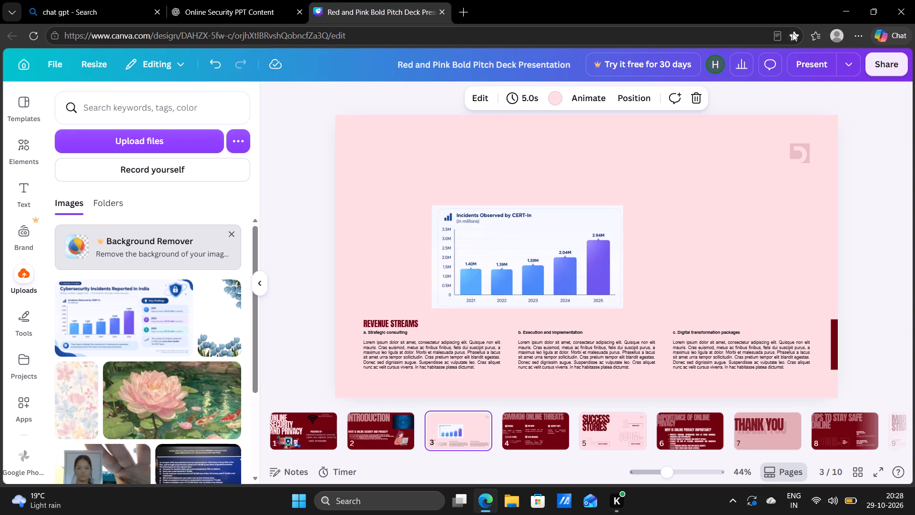
{"action": "left_click", "coordinate": [818, 59]}
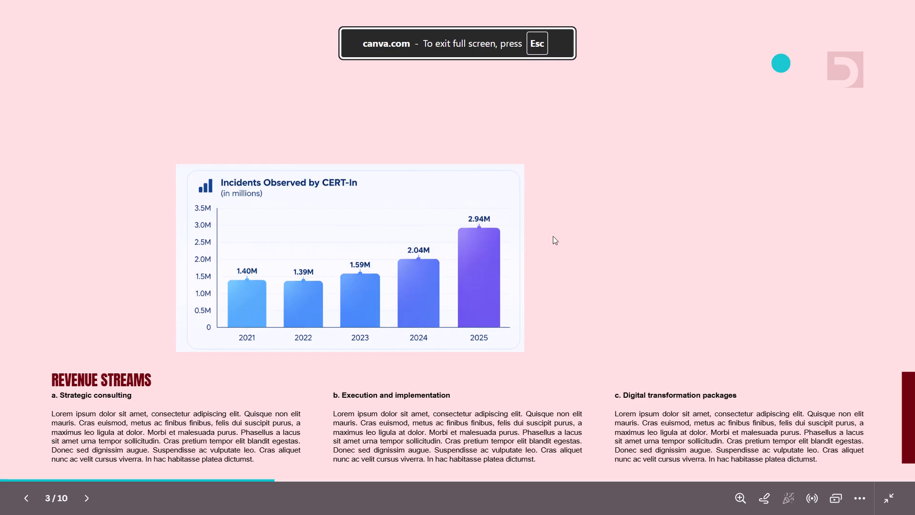
{"action": "key", "text": "Left"}
{"action": "key", "text": "Left"}
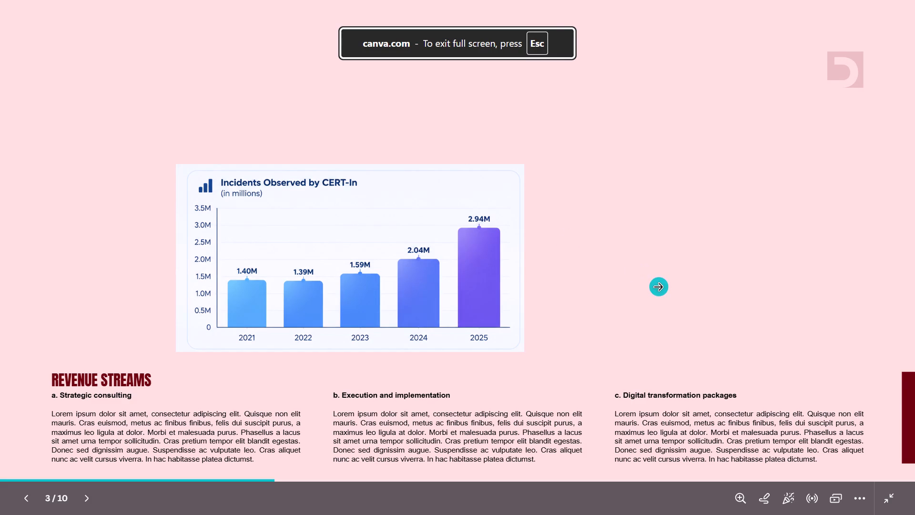
{"action": "key", "text": "Left"}
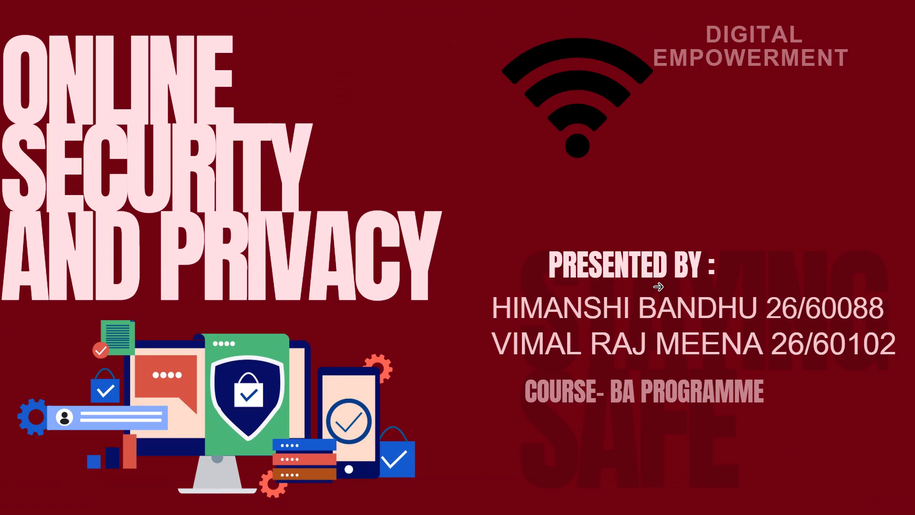
{"action": "key", "text": "Right"}
{"action": "key", "text": "Right"}
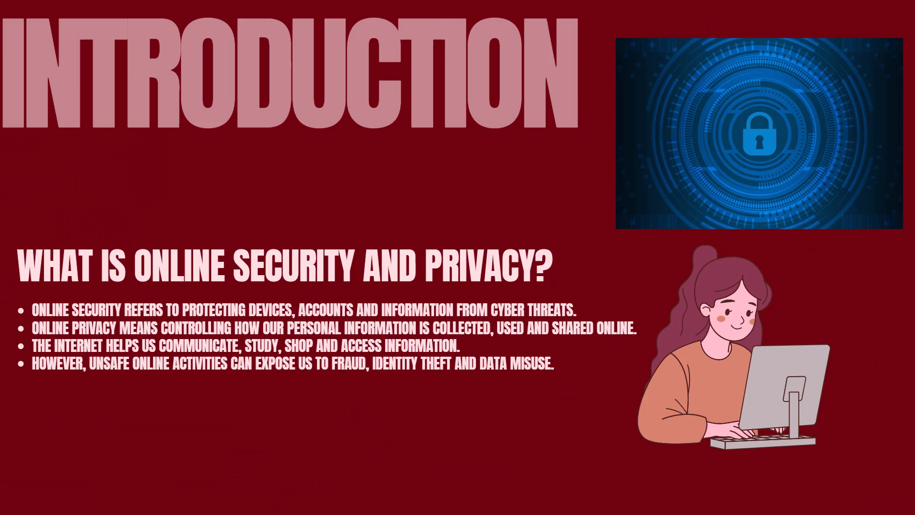
{"action": "key", "text": "Right"}
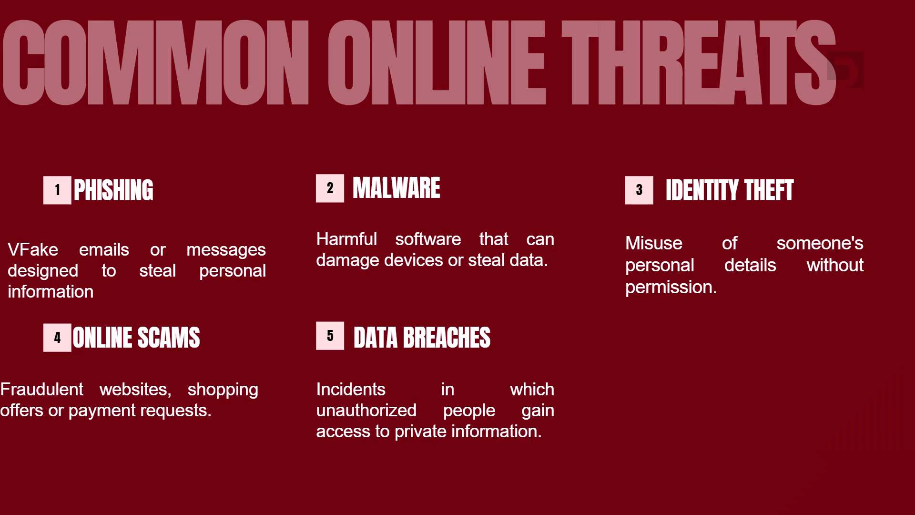
{"action": "key", "text": "Right"}
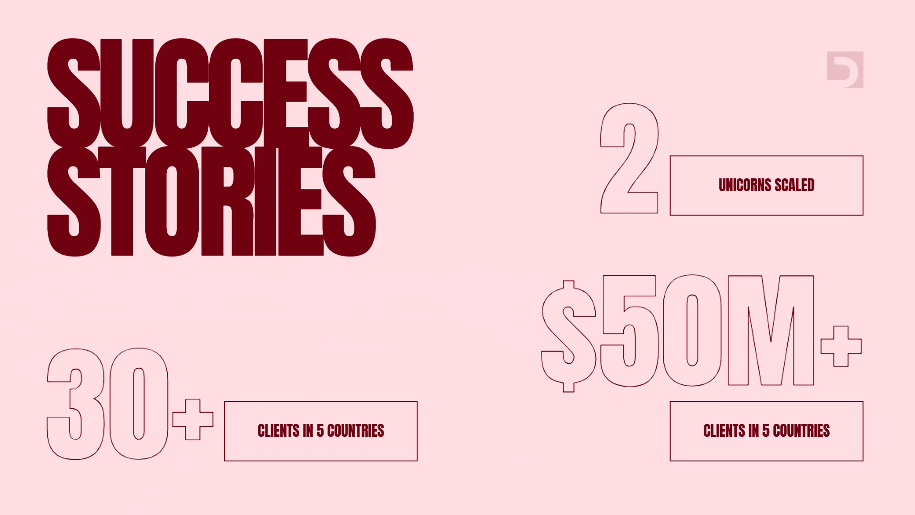
{"action": "key", "text": "Right"}
{"action": "key", "text": "Right"}
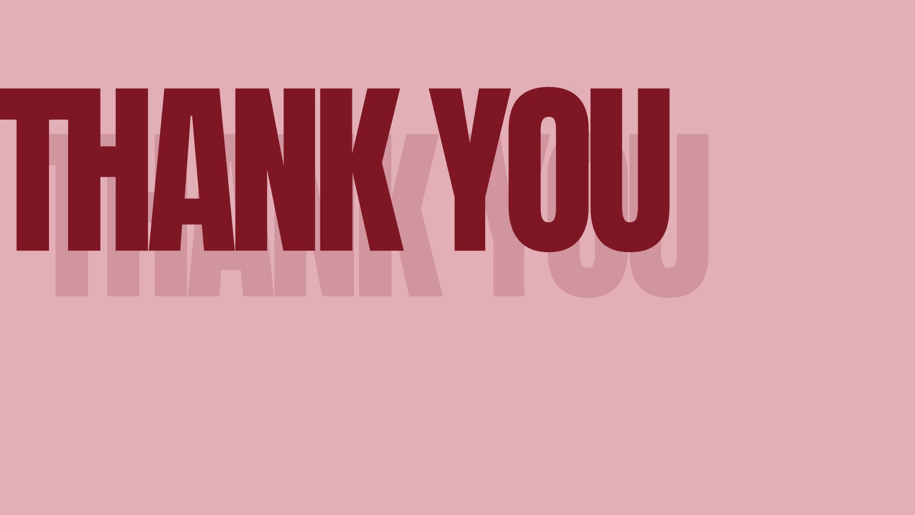
Go back through the full-screen slides from the "Thank You" page to the title page.
{"action": "key", "text": "Left"}
{"action": "key", "text": "Left"}
{"action": "key", "text": "Left"}
{"action": "key", "text": "Left"}
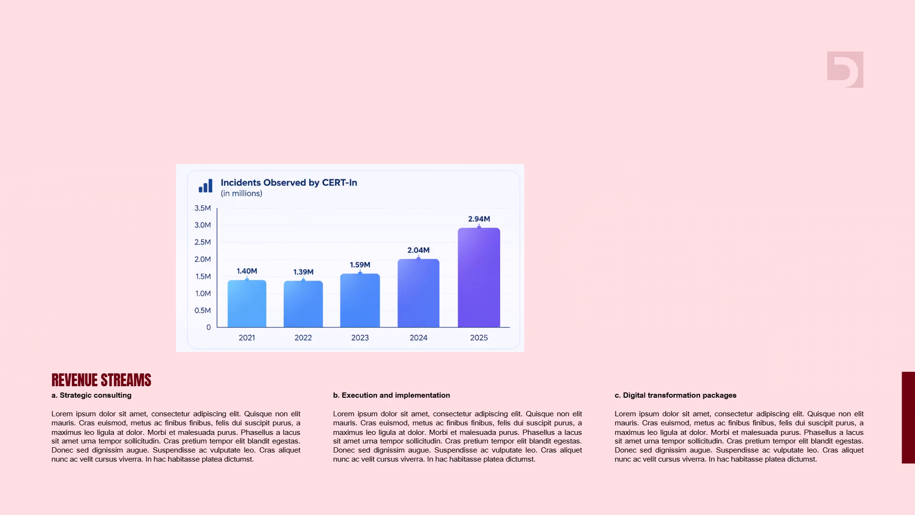
{"action": "key", "text": "Left"}
{"action": "key", "text": "Left"}
{"action": "key", "text": "Left"}
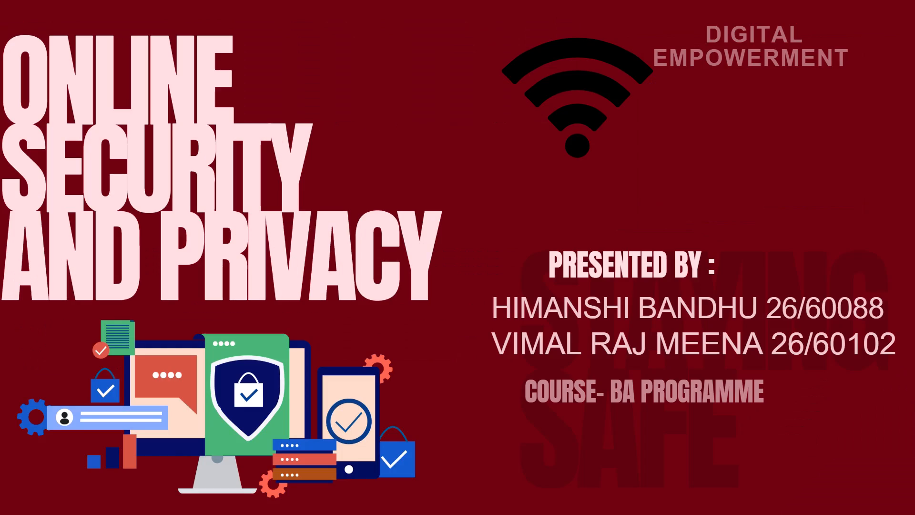
Advance the full-screen presentation from the title page to the final "Team" page and exit to the editor.
{"action": "key", "text": "f"}
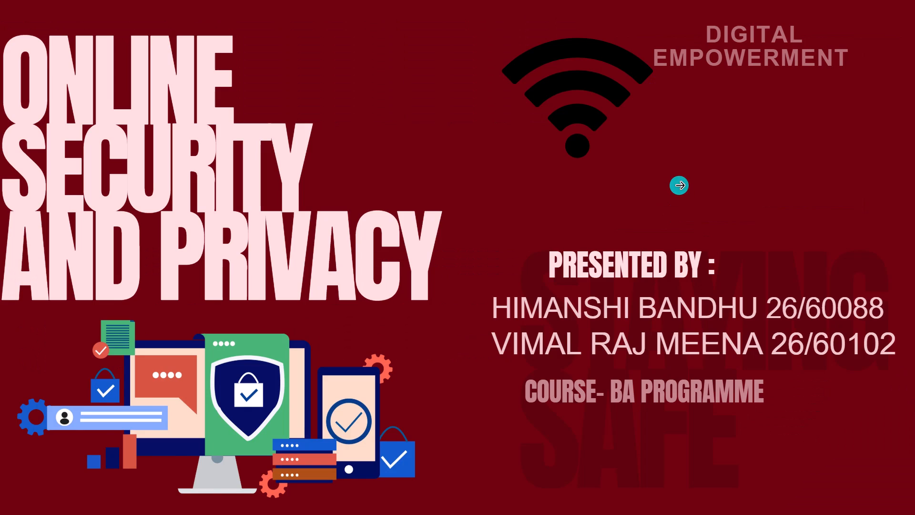
{"action": "left_click", "coordinate": [680, 185]}
{"action": "triple_click", "coordinate": [703, 194]}
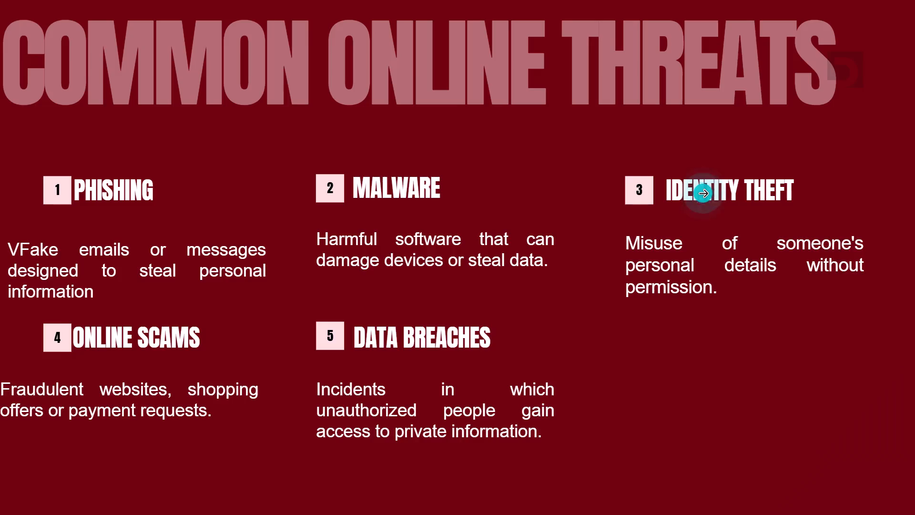
{"action": "double_click", "coordinate": [803, 196]}
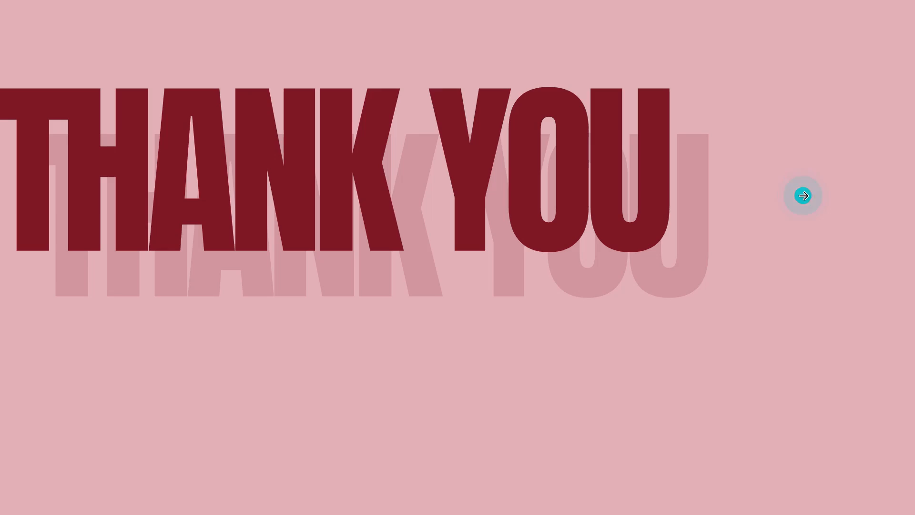
{"action": "triple_click", "coordinate": [803, 196]}
{"action": "triple_click", "coordinate": [803, 196]}
{"action": "left_click", "coordinate": [803, 196]}
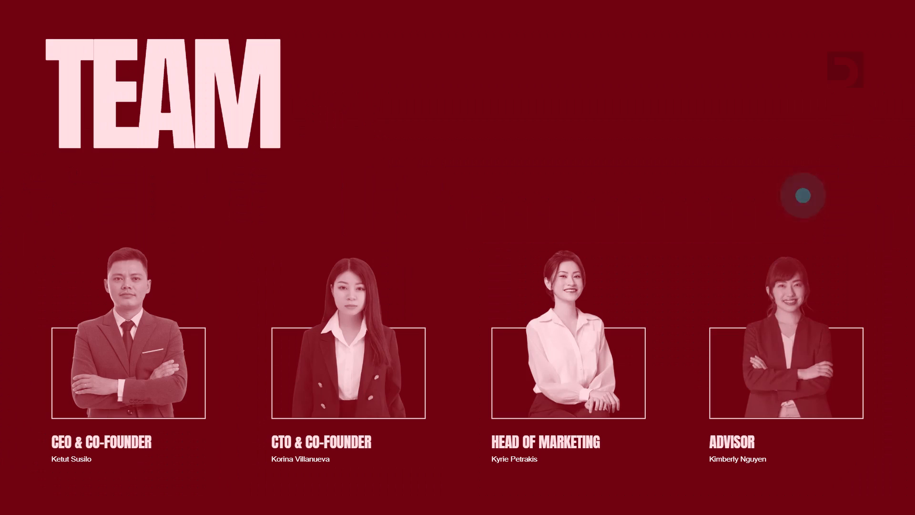
{"action": "left_click", "coordinate": [803, 196]}
{"action": "double_click", "coordinate": [803, 196]}
{"action": "left_click_drag", "start_coordinate": [803, 196], "coordinate": [911, 14]}
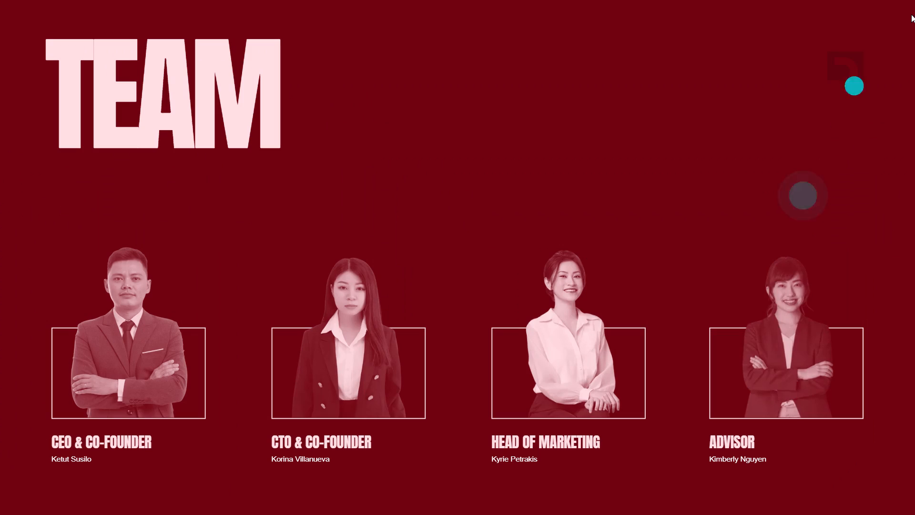
{"action": "left_click_drag", "start_coordinate": [911, 14], "coordinate": [914, 0]}
{"action": "double_click", "coordinate": [914, 0]}
{"action": "left_click", "coordinate": [462, 40]}
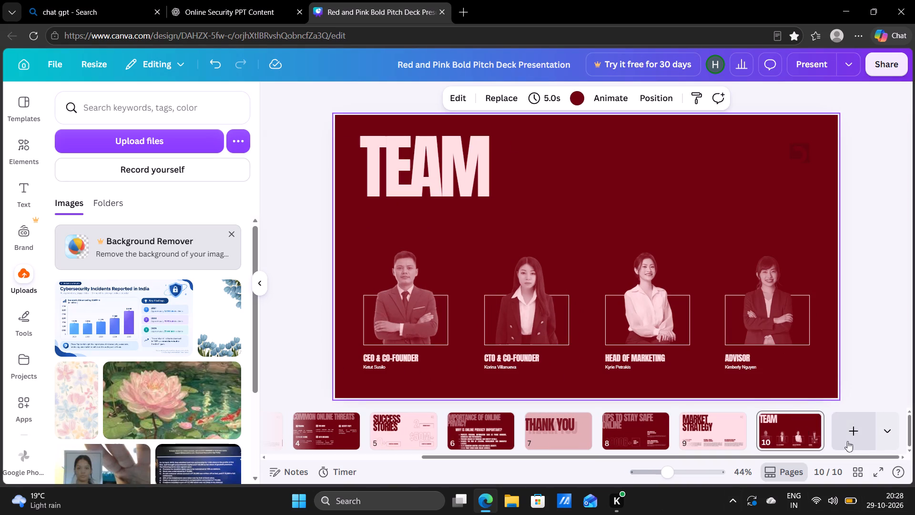
Delete the two leftover template pages at the end of the deck, "Team" and "Market Strategy".
{"action": "left_click", "coordinate": [780, 419]}
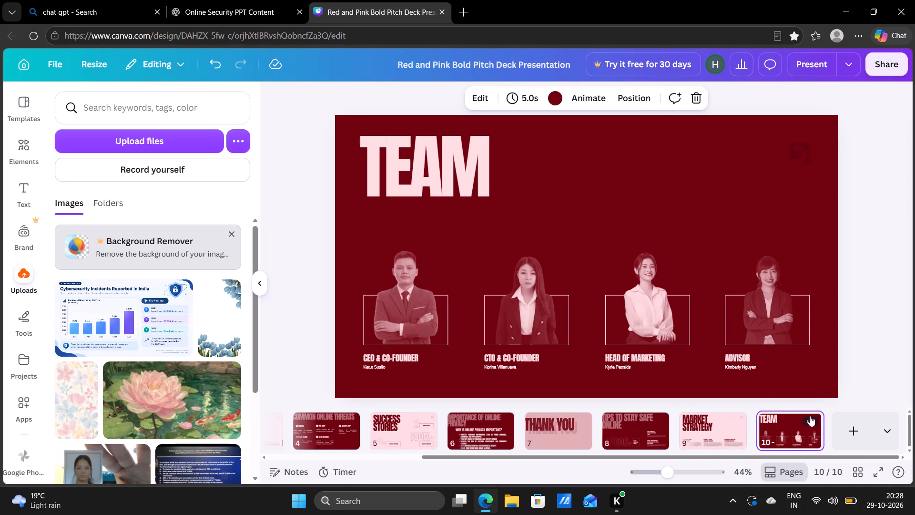
{"action": "left_click", "coordinate": [811, 417]}
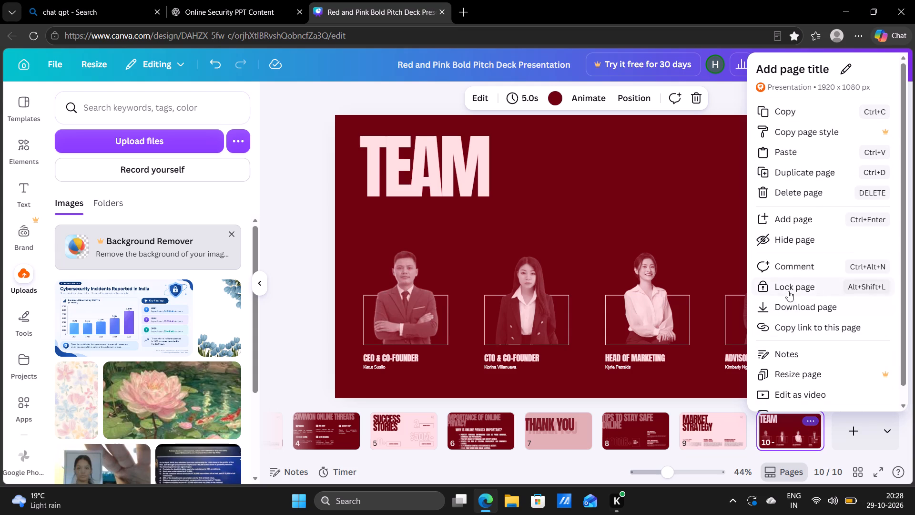
{"action": "scroll", "coordinate": [791, 309], "scroll_direction": "down", "scroll_amount": 1}
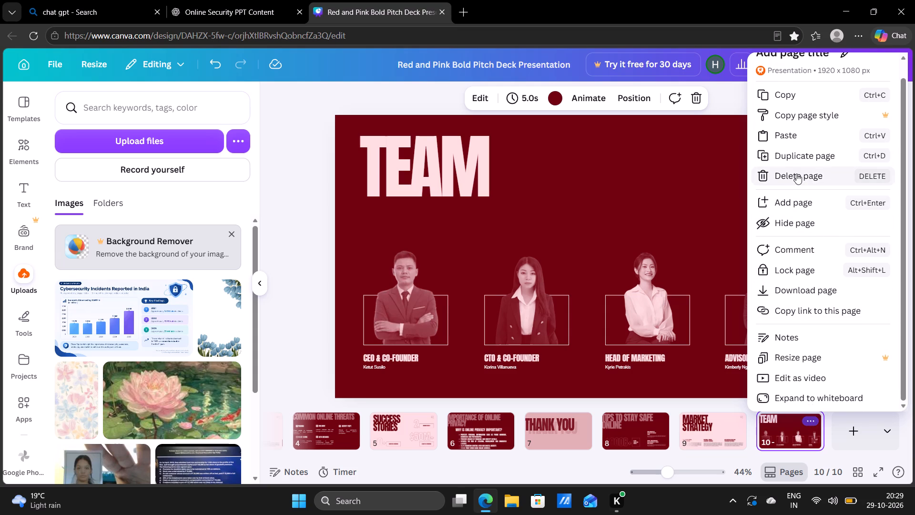
{"action": "left_click", "coordinate": [796, 174]}
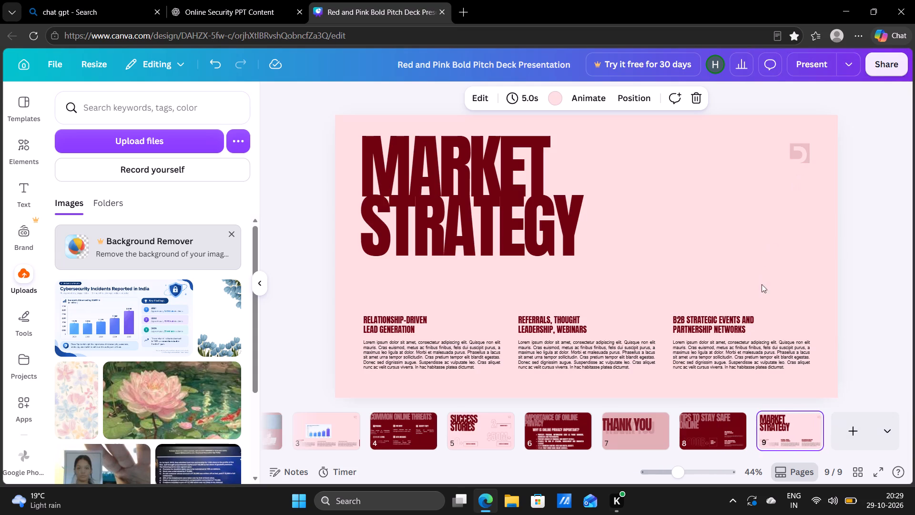
{"action": "left_click", "coordinate": [798, 433]}
{"action": "key", "text": "Delete"}
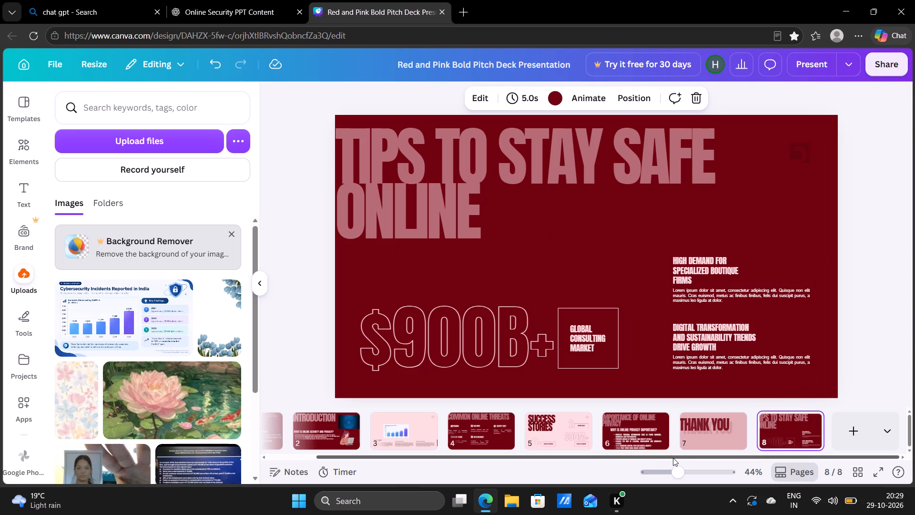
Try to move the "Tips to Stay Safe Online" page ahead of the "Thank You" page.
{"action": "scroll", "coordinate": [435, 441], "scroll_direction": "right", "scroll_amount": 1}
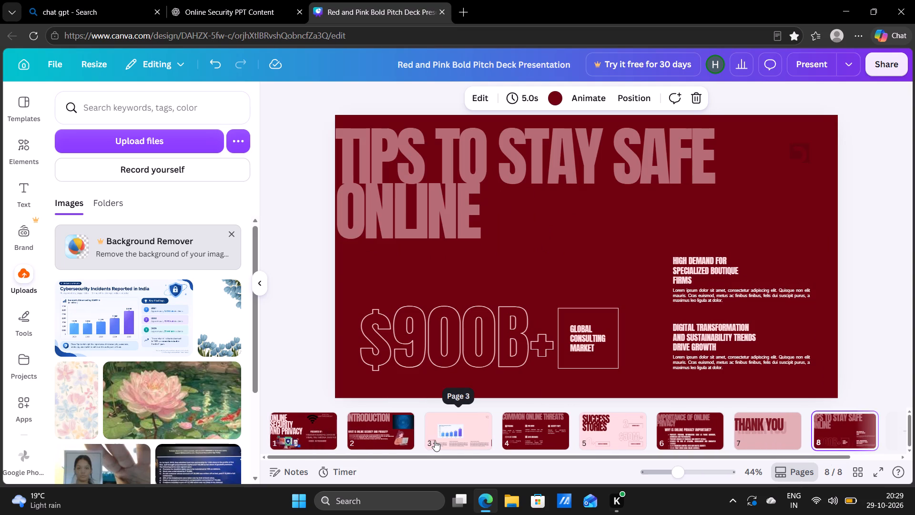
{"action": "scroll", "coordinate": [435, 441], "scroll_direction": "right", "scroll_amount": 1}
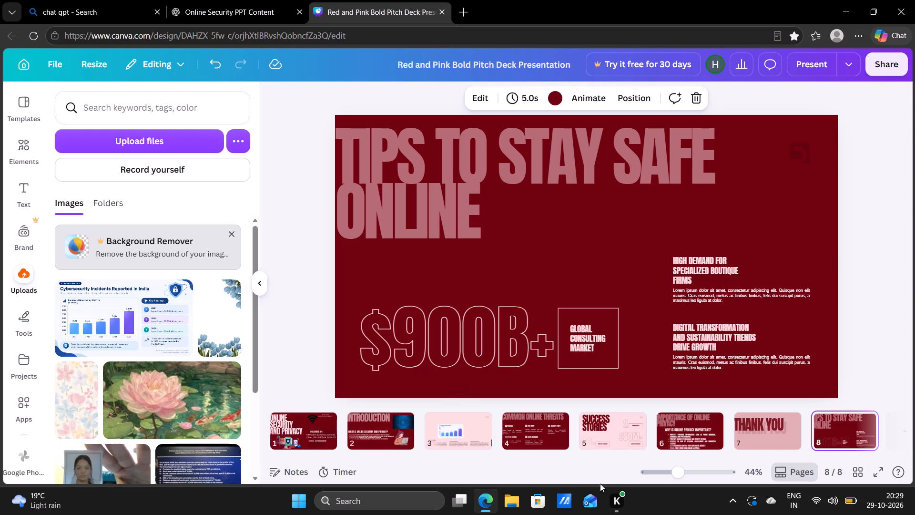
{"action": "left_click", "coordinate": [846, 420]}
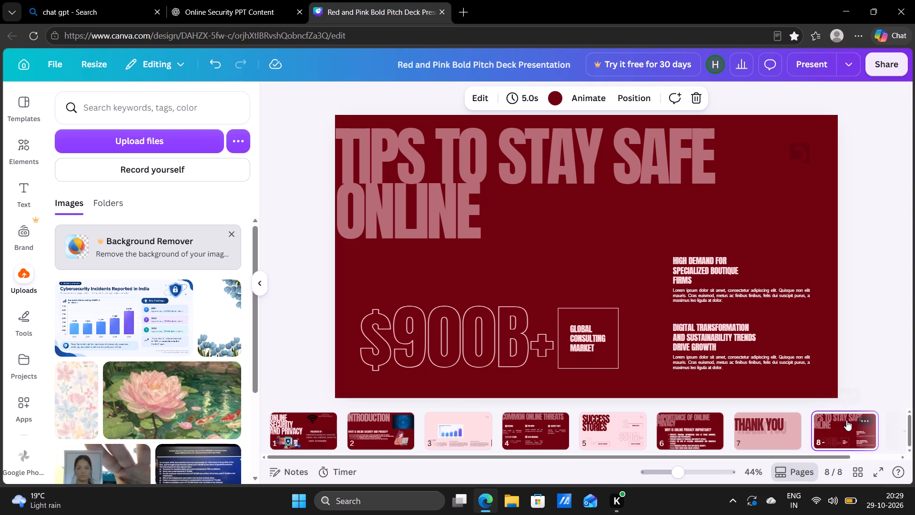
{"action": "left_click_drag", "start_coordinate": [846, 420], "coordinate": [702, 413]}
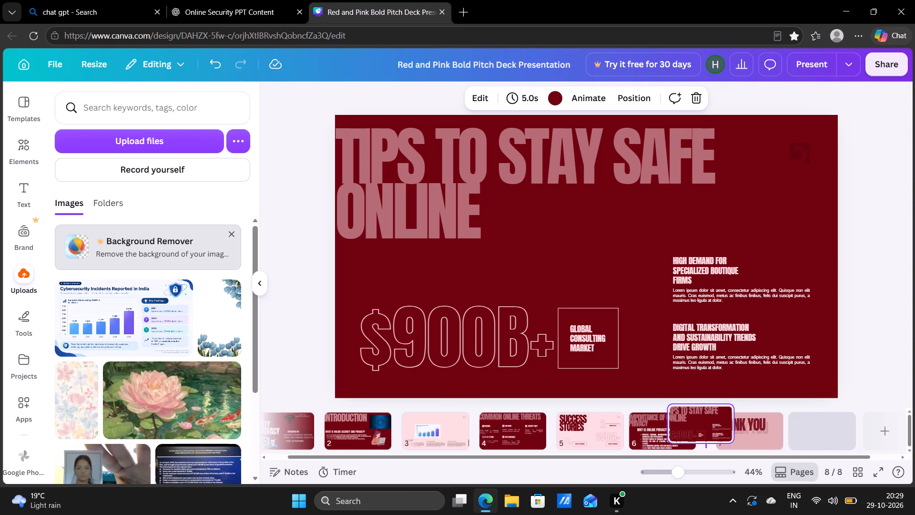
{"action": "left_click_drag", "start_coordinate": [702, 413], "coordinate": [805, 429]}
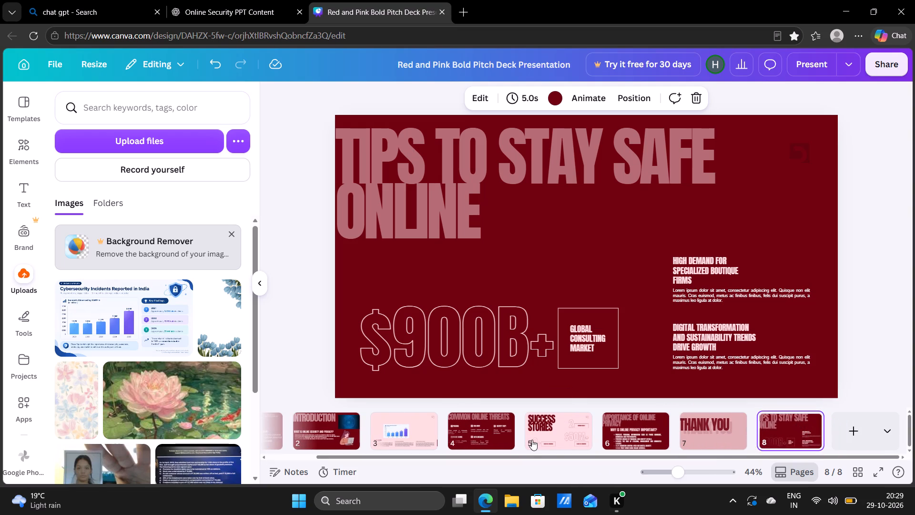
Move the "Incidents Observed by CERT-In" chart on page 3 into the page's upper-left corner.
{"action": "scroll", "coordinate": [532, 440], "scroll_direction": "right", "scroll_amount": 3}
{"action": "left_click", "coordinate": [466, 422]}
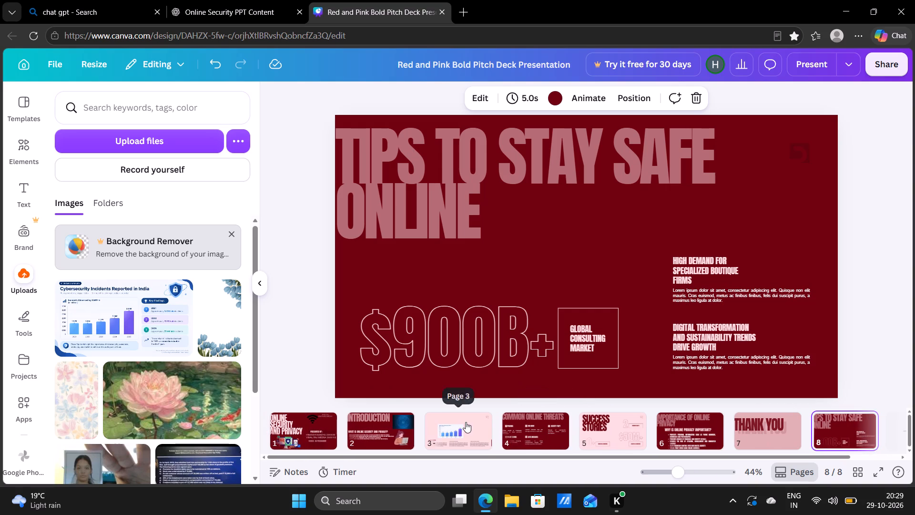
{"action": "left_click", "coordinate": [507, 275]}
{"action": "left_click_drag", "start_coordinate": [507, 275], "coordinate": [498, 272]}
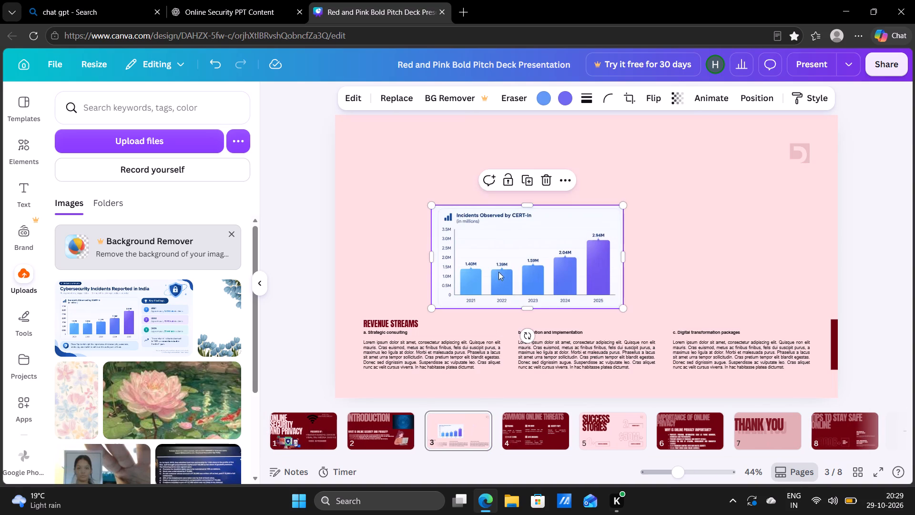
{"action": "left_click_drag", "start_coordinate": [498, 272], "coordinate": [417, 185]}
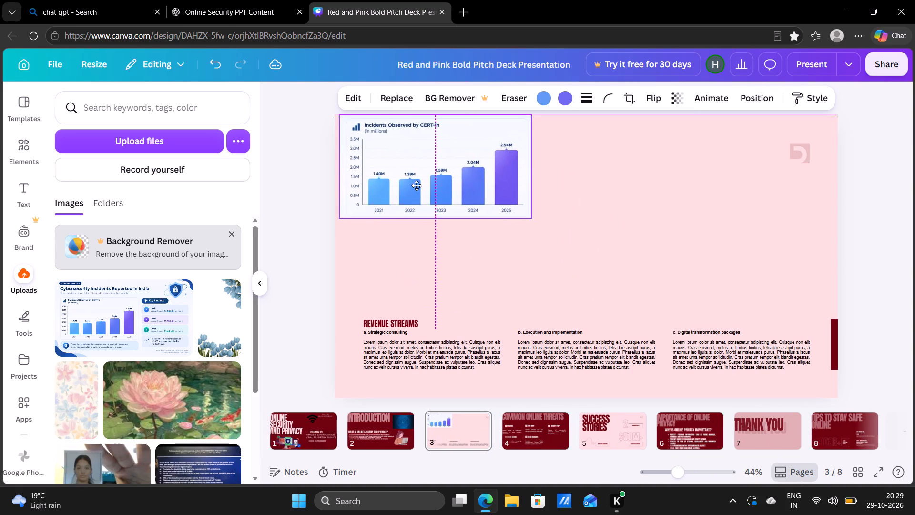
{"action": "left_click_drag", "start_coordinate": [417, 185], "coordinate": [411, 185]}
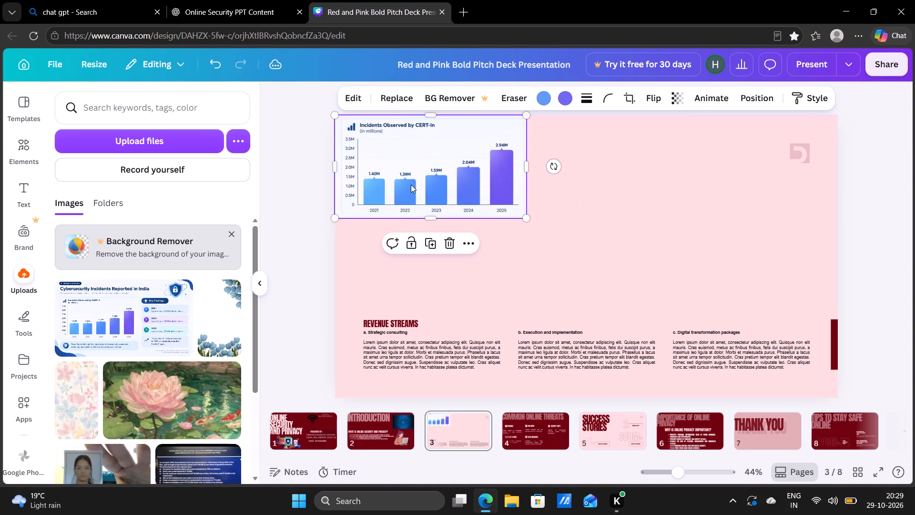
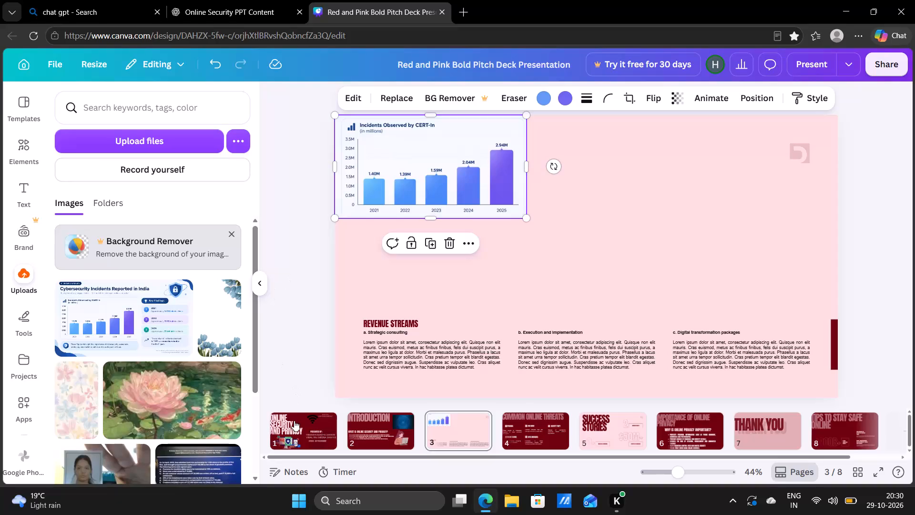
Change the title page's background colour from dark red to Pastel gray red, #e0afb4.
{"action": "left_click", "coordinate": [294, 421]}
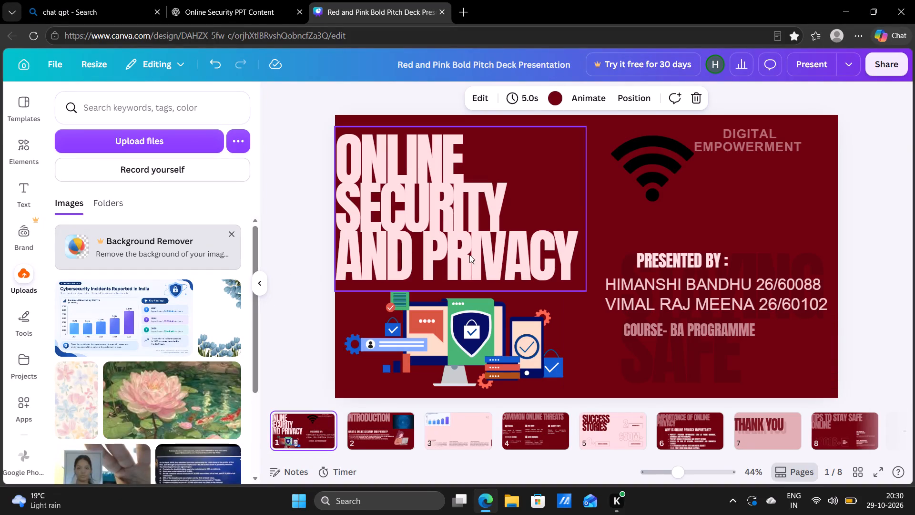
{"action": "left_click", "coordinate": [577, 328]}
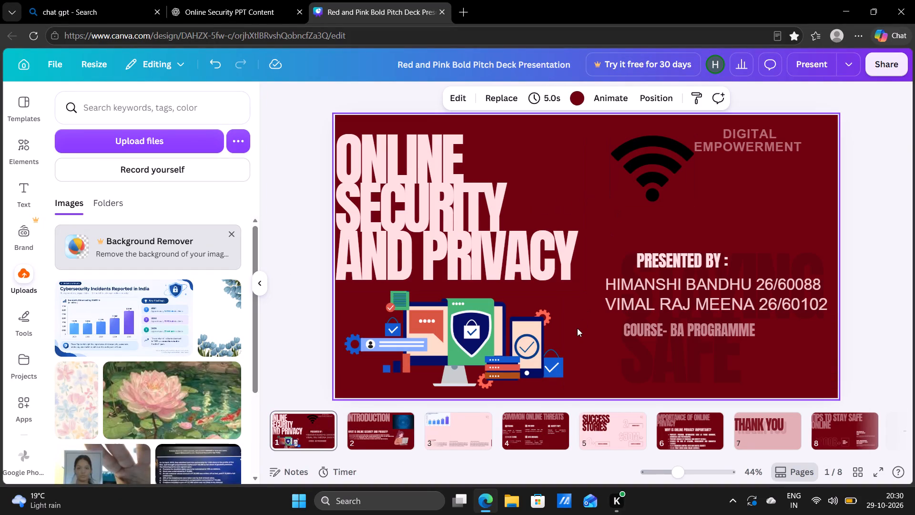
{"action": "left_click", "coordinate": [577, 328]}
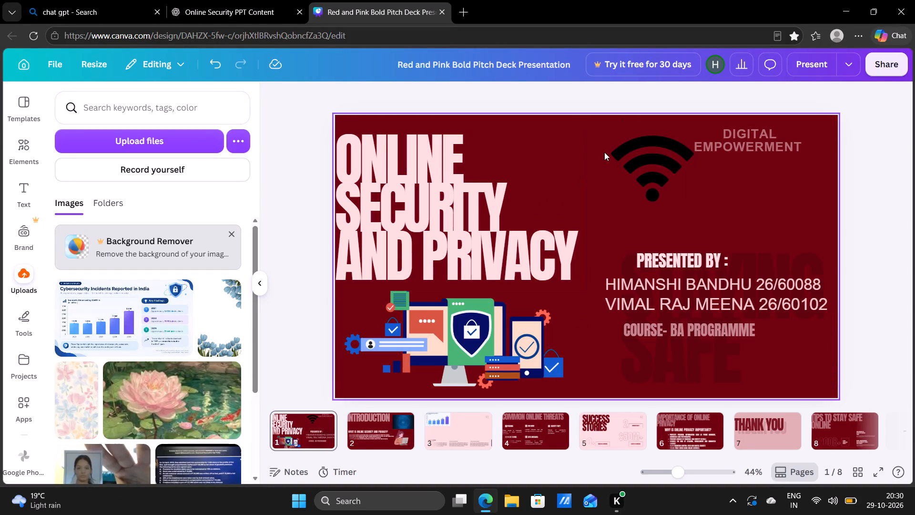
{"action": "left_click_drag", "start_coordinate": [606, 150], "coordinate": [598, 347]}
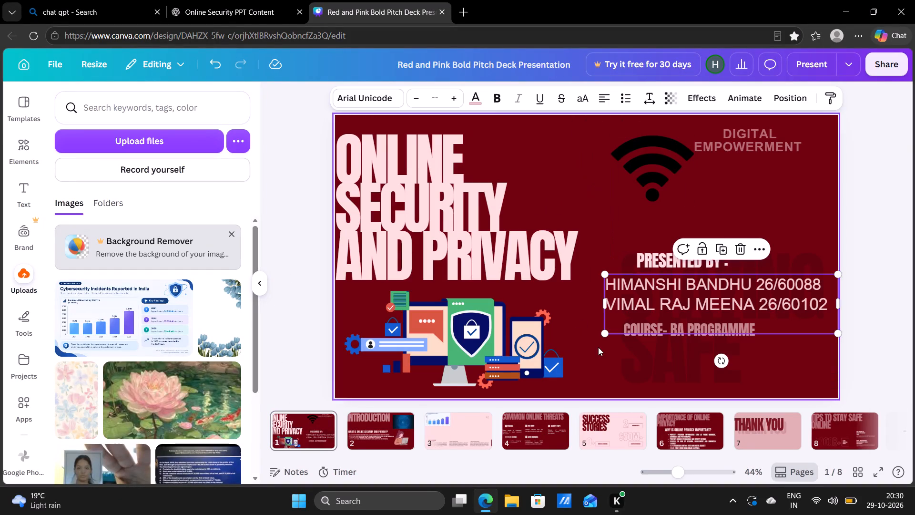
{"action": "left_click", "coordinate": [598, 127]}
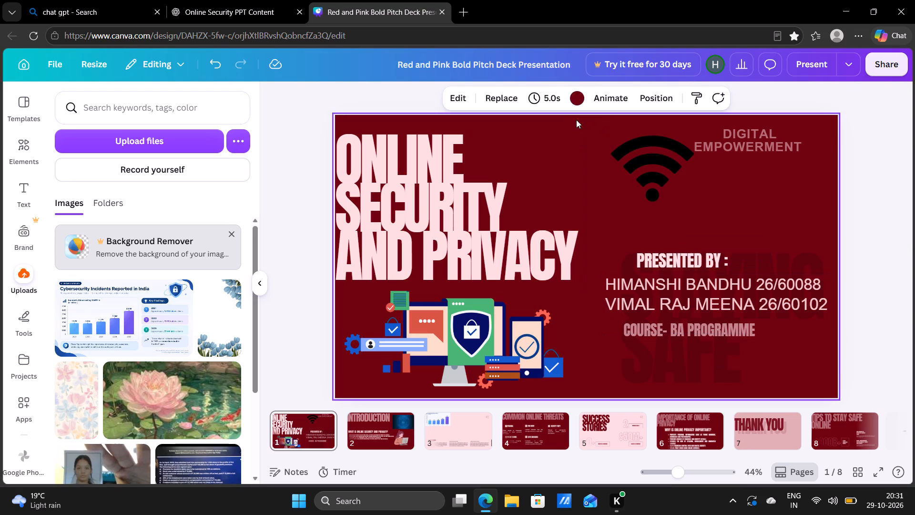
{"action": "left_click", "coordinate": [577, 91]}
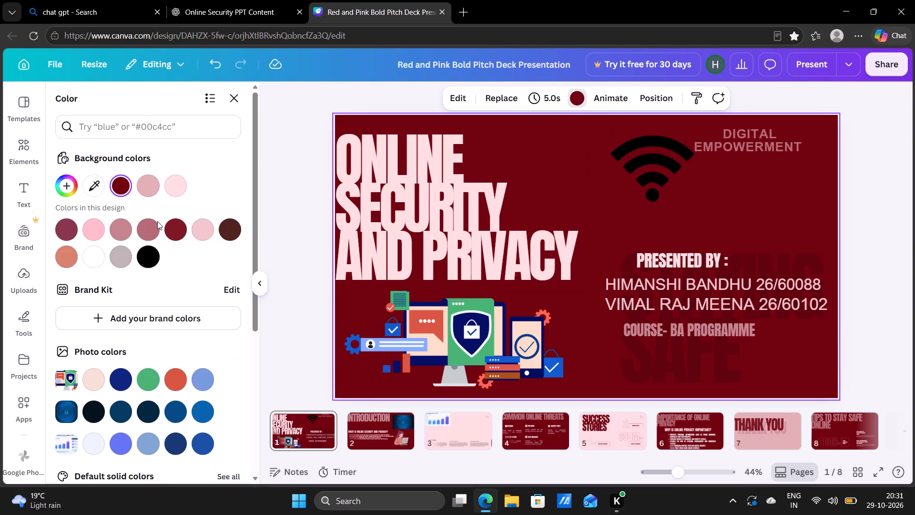
{"action": "left_click", "coordinate": [145, 185]}
{"action": "left_click", "coordinate": [276, 237]}
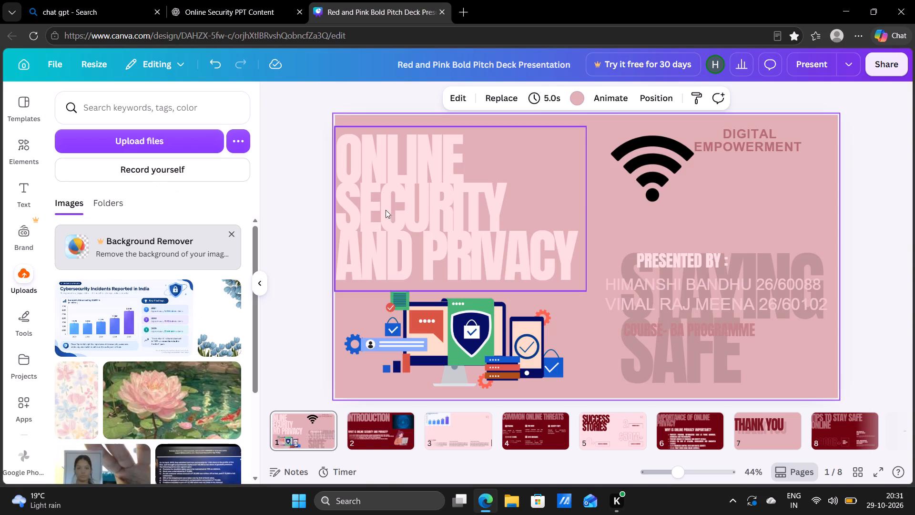
Recolour the whole "Online Security and Privacy" title on page 1 to Red, #7e1823.
{"action": "double_click", "coordinate": [394, 207]}
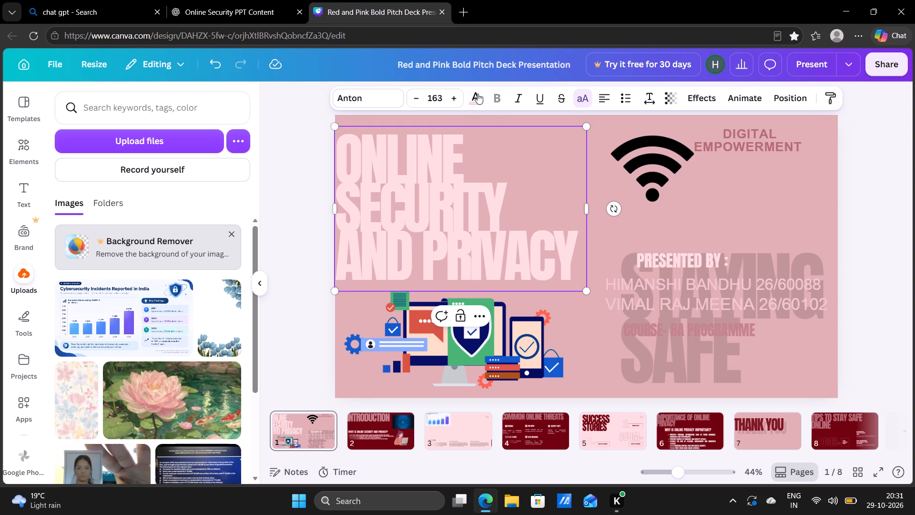
{"action": "double_click", "coordinate": [477, 94]}
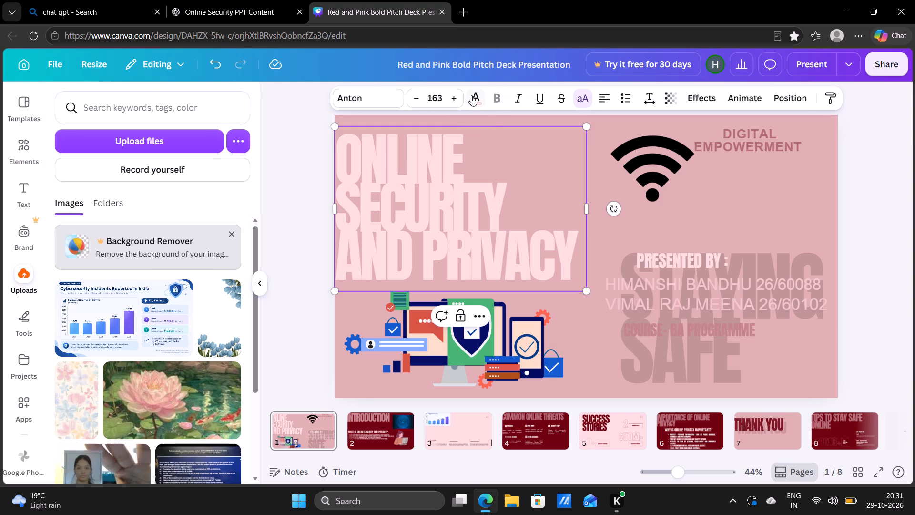
{"action": "left_click", "coordinate": [475, 95]}
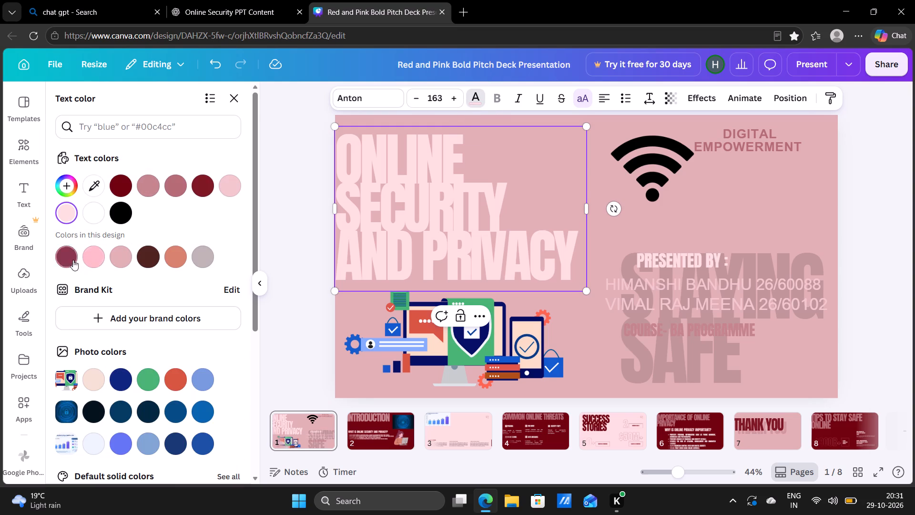
{"action": "left_click", "coordinate": [120, 178]}
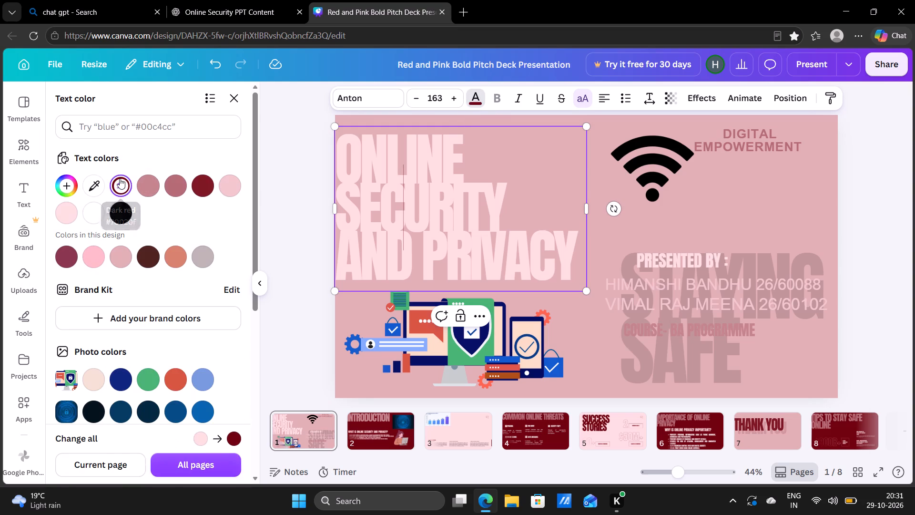
{"action": "left_click", "coordinate": [120, 178]}
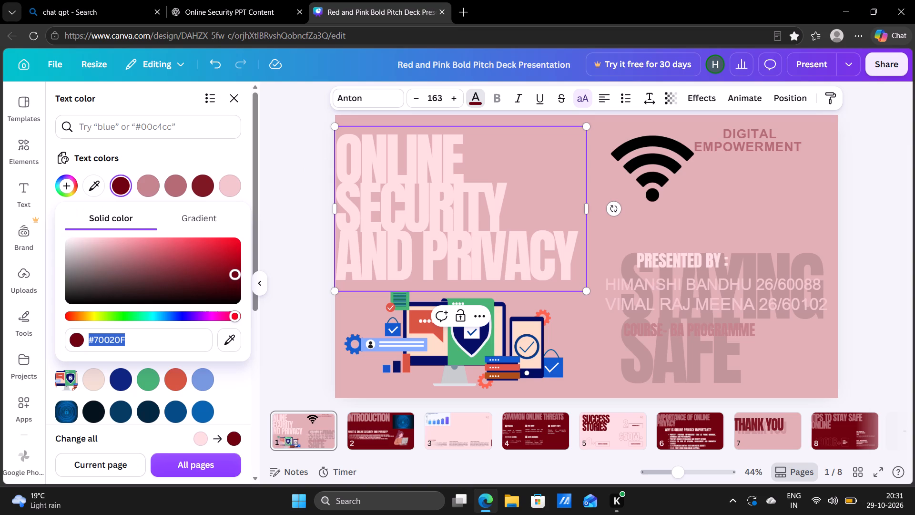
{"action": "double_click", "coordinate": [414, 179]}
{"action": "triple_click", "coordinate": [393, 149]}
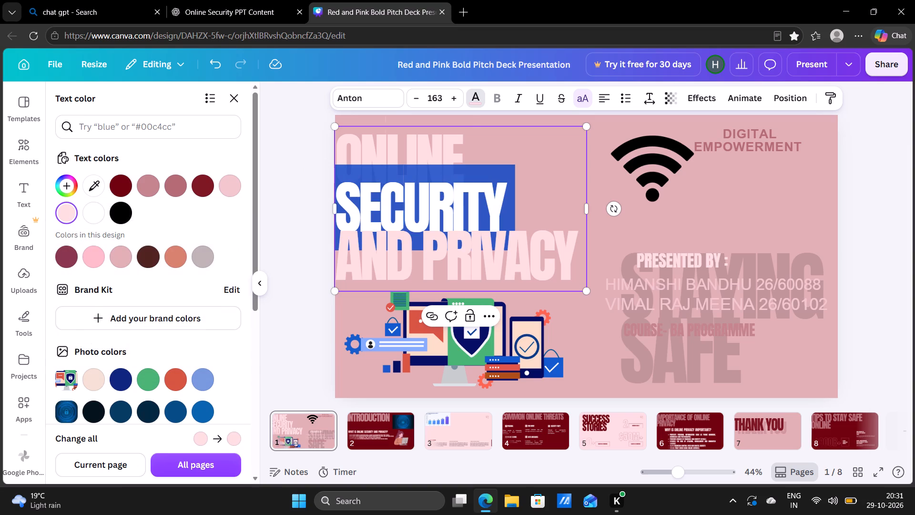
{"action": "left_click", "coordinate": [200, 185]}
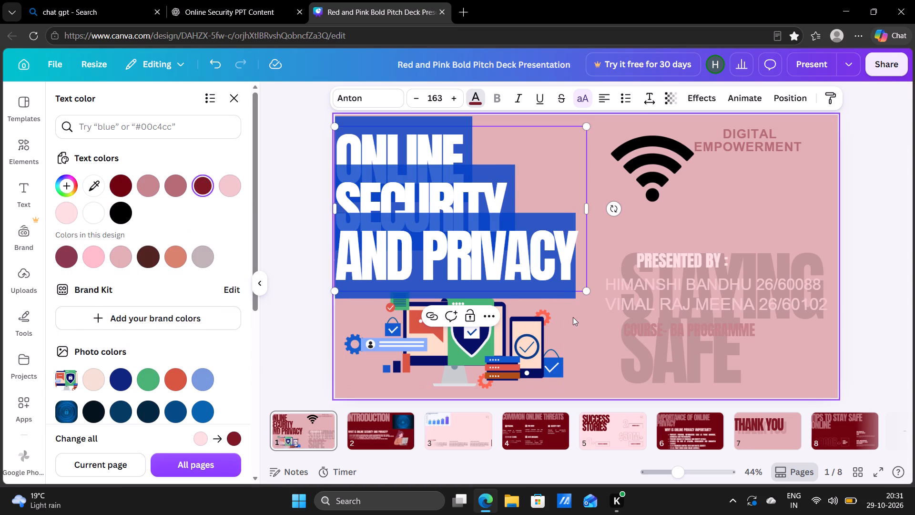
{"action": "left_click", "coordinate": [573, 317]}
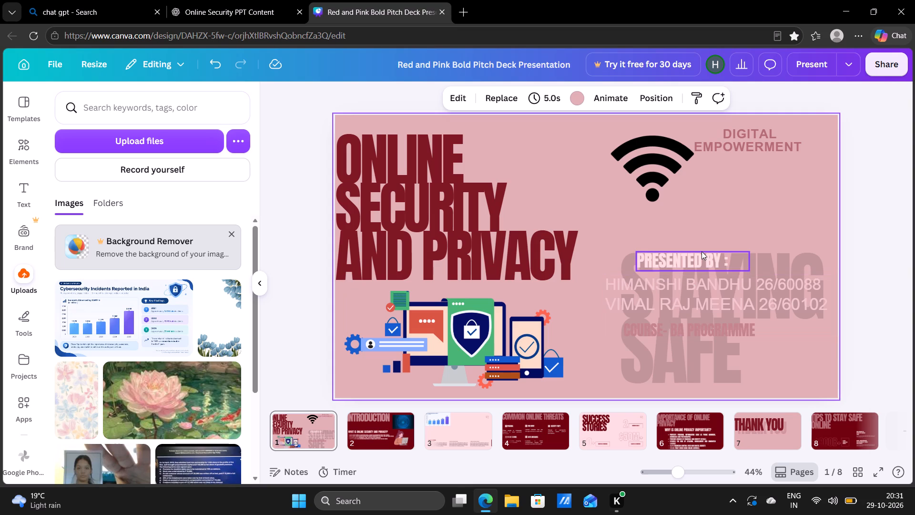
Recolour the "Presented by :" text on the title page to Crimson, #8a3750.
{"action": "double_click", "coordinate": [701, 251]}
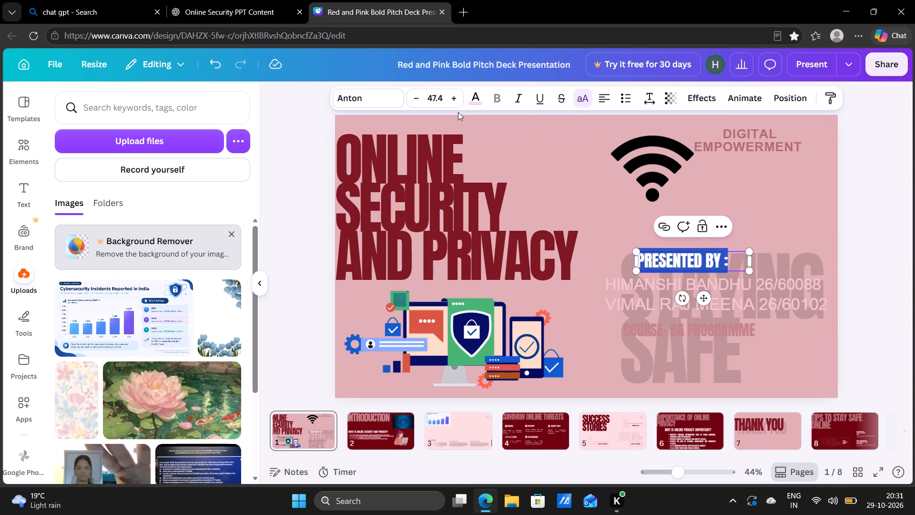
{"action": "left_click", "coordinate": [478, 94]}
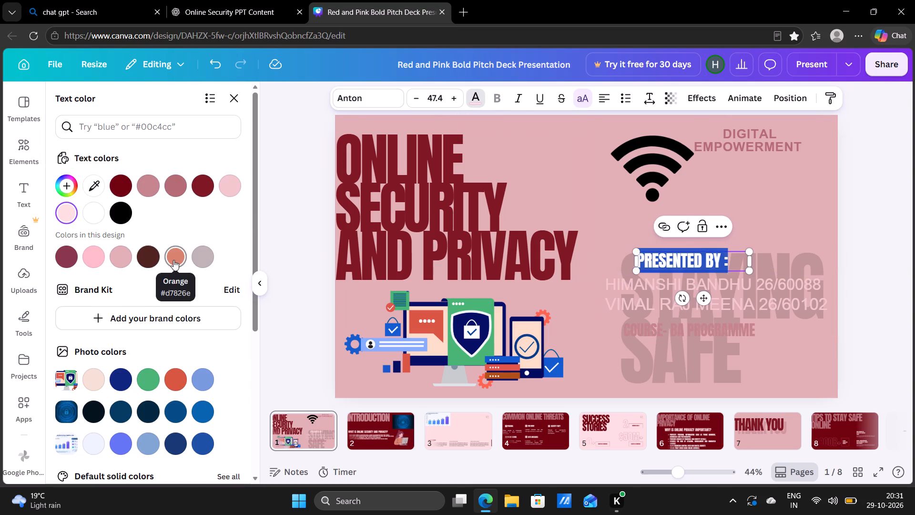
{"action": "left_click", "coordinate": [67, 258]}
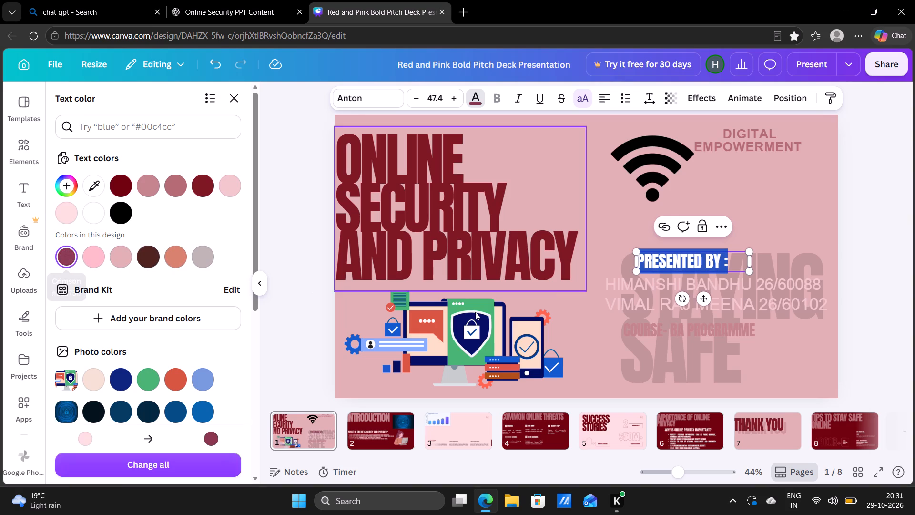
{"action": "left_click", "coordinate": [587, 306]}
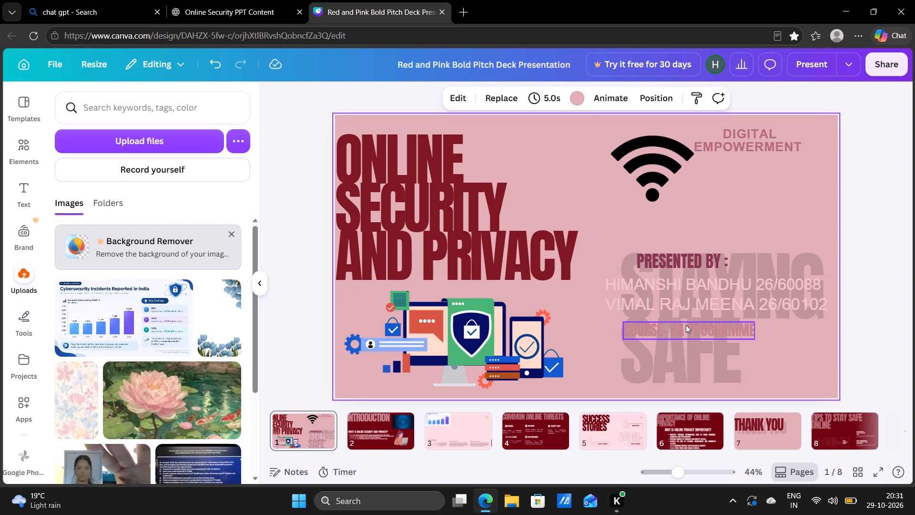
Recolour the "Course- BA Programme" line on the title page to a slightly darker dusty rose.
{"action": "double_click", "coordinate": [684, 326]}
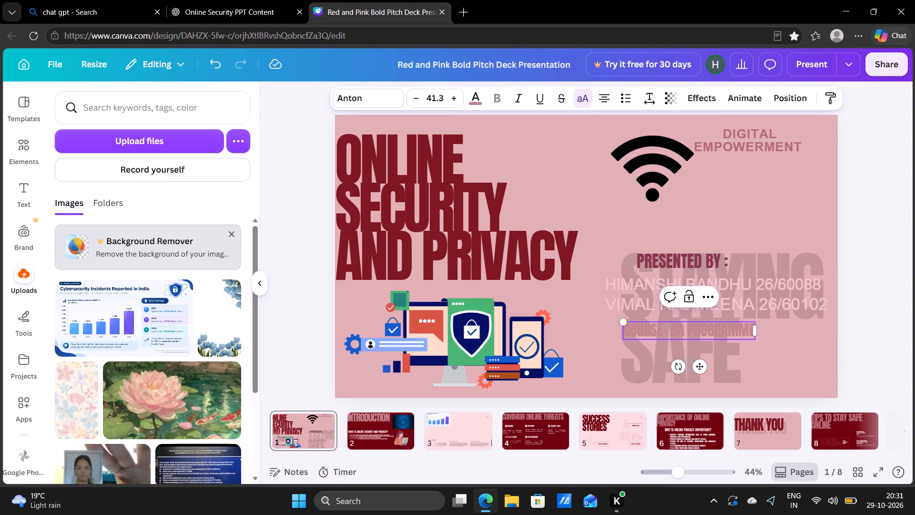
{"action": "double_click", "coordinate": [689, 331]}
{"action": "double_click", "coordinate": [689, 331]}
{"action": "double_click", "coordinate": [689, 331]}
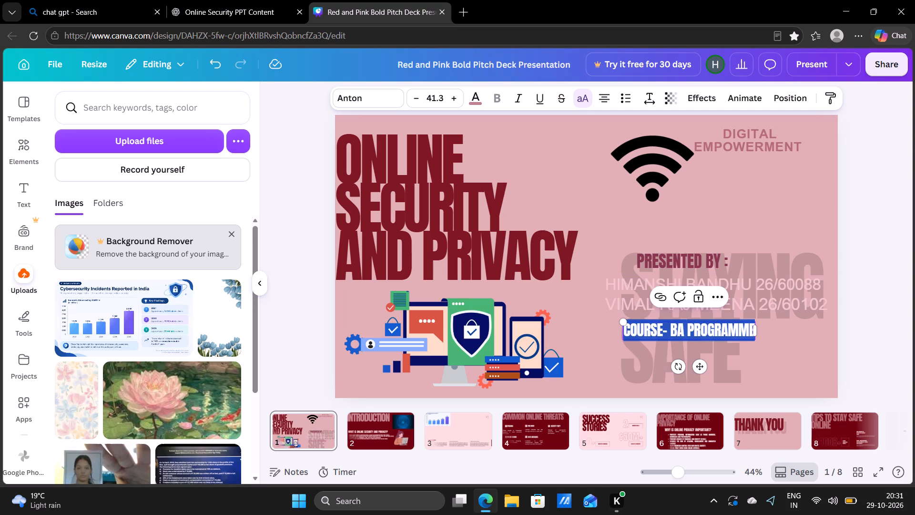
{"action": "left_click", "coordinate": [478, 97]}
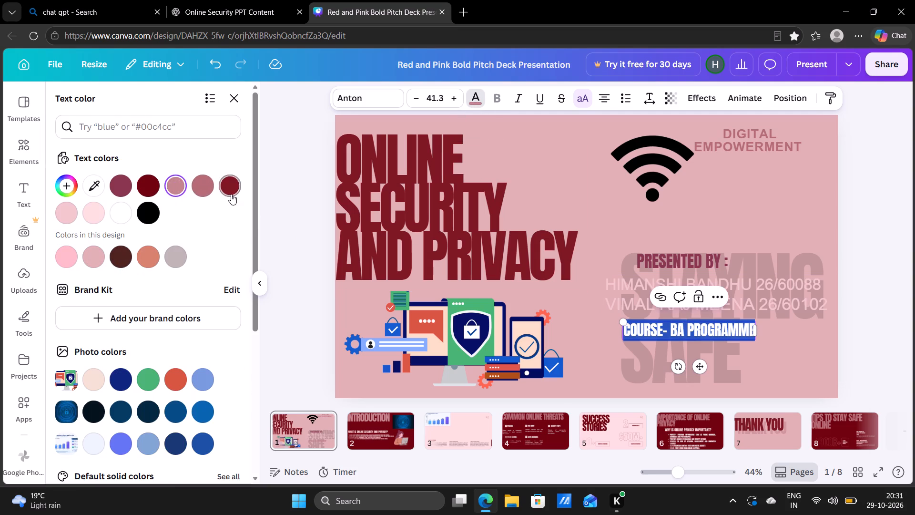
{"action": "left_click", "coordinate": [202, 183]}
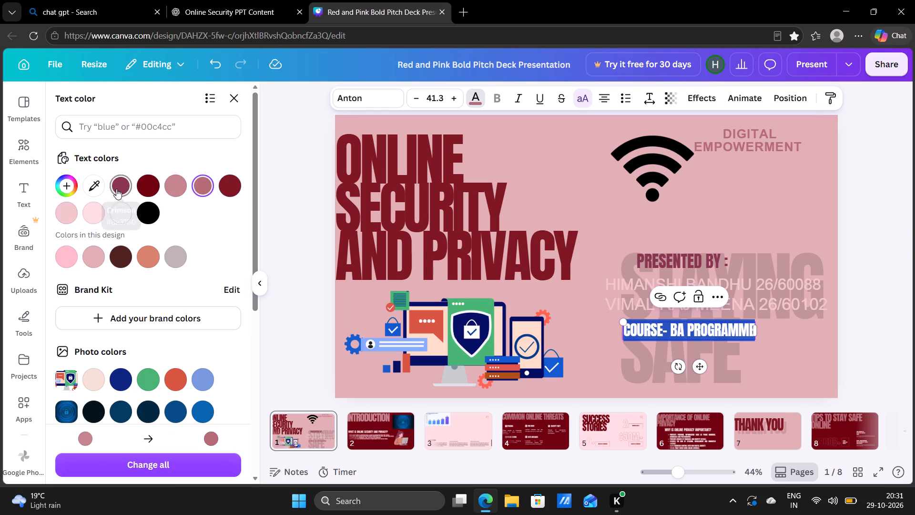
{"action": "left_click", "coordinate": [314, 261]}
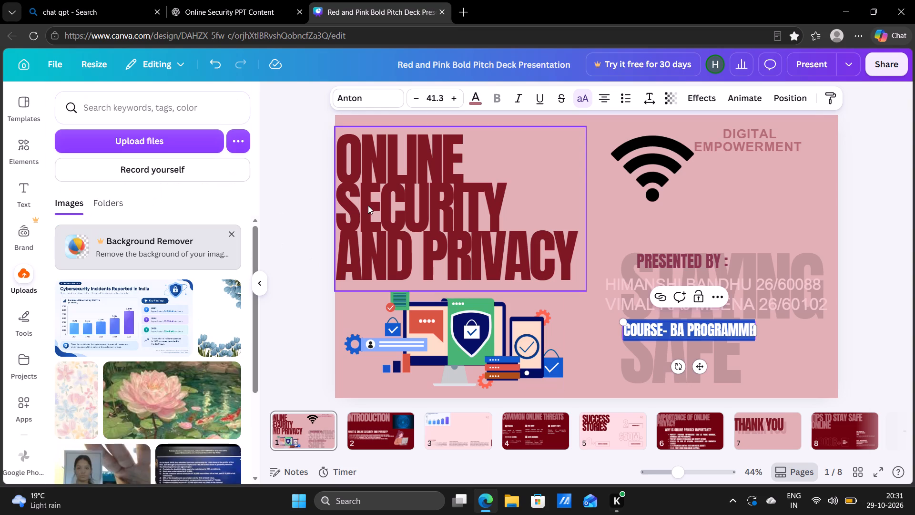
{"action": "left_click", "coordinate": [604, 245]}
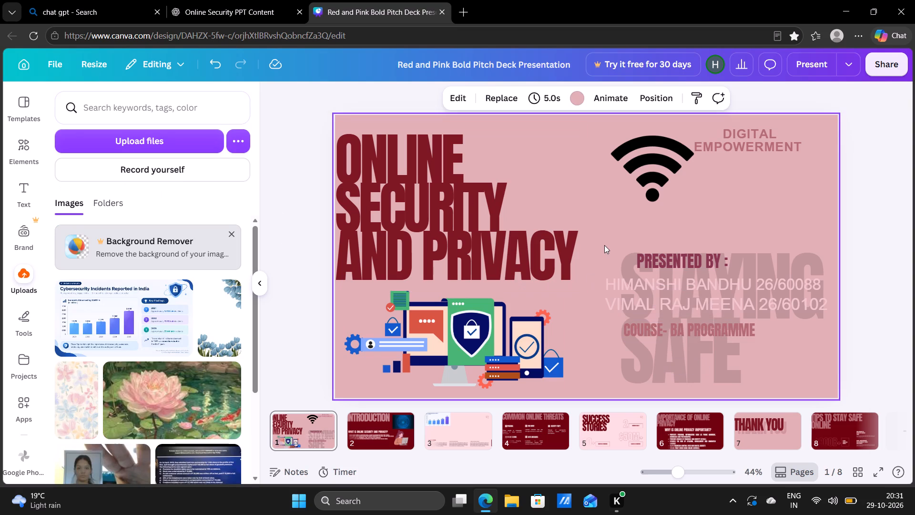
Set the "Course- BA Programme" line's text colour to Crimson, #8a3750.
{"action": "triple_click", "coordinate": [675, 325]}
{"action": "left_click", "coordinate": [675, 325]}
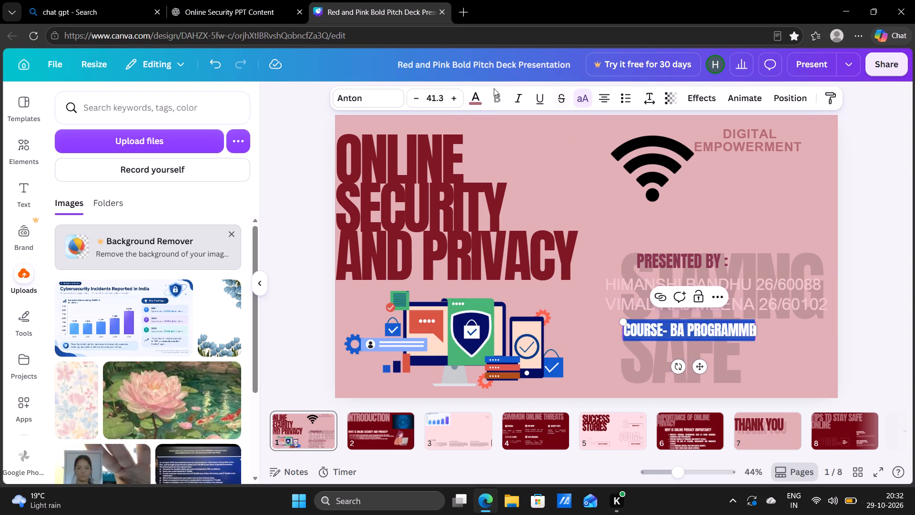
{"action": "left_click", "coordinate": [475, 101]}
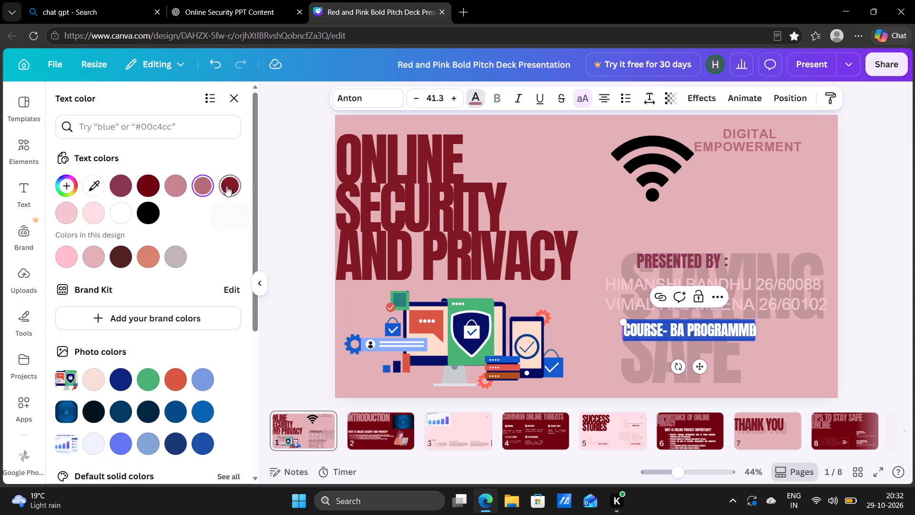
{"action": "left_click", "coordinate": [114, 185]}
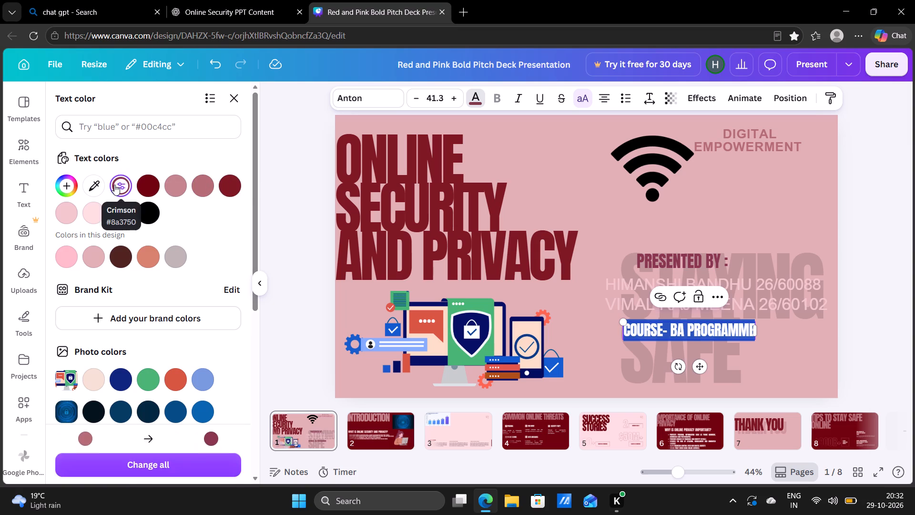
{"action": "left_click", "coordinate": [527, 143]}
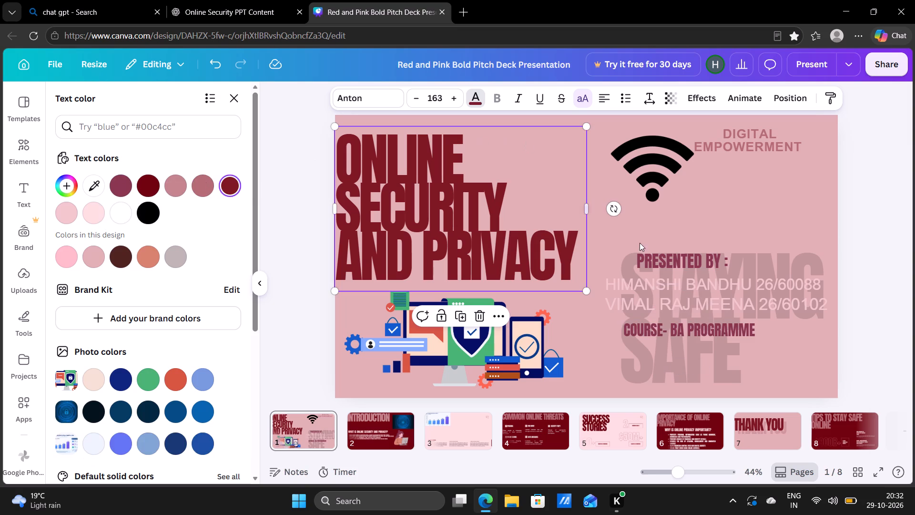
Recolour the first presenter's name and roll number line on the title page to Crimson, #8a3750.
{"action": "double_click", "coordinate": [657, 281]}
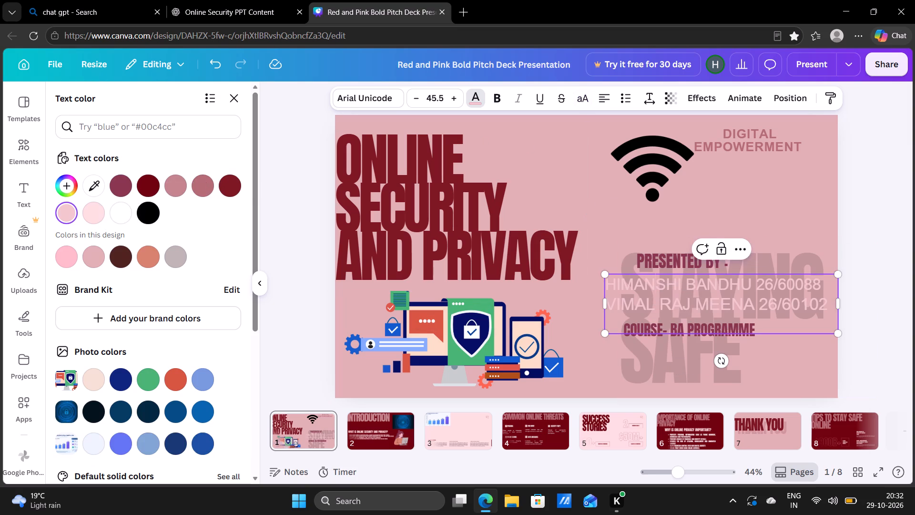
{"action": "double_click", "coordinate": [657, 281]}
{"action": "triple_click", "coordinate": [657, 281]}
{"action": "triple_click", "coordinate": [657, 281]}
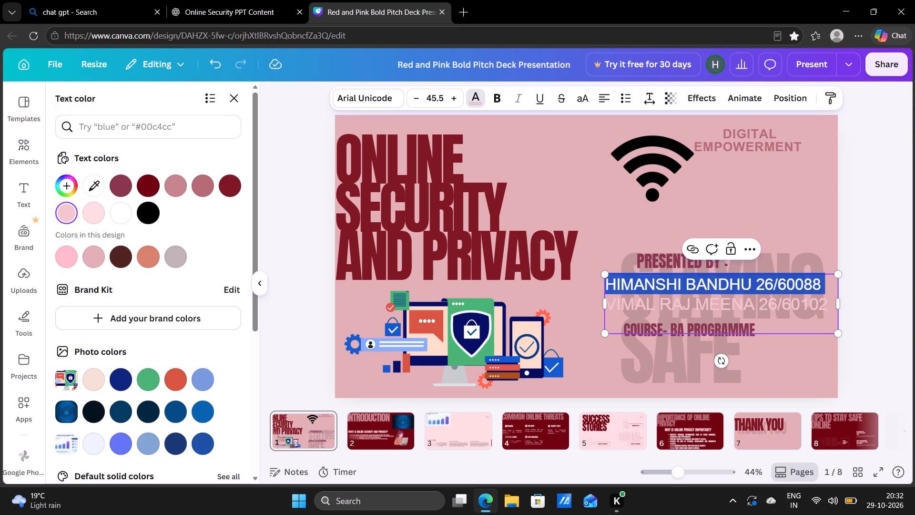
{"action": "triple_click", "coordinate": [657, 281]}
{"action": "scroll", "coordinate": [162, 281], "scroll_direction": "down", "scroll_amount": 2}
{"action": "scroll", "coordinate": [162, 281], "scroll_direction": "up", "scroll_amount": 1}
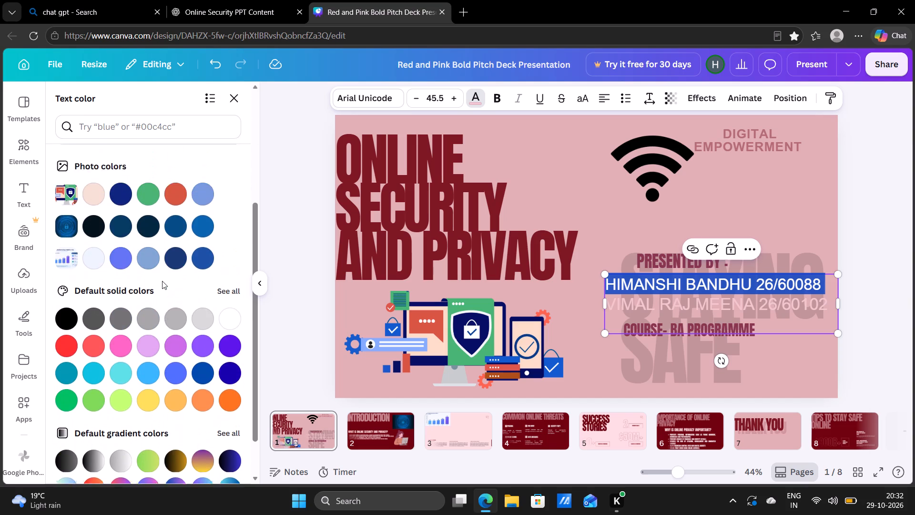
{"action": "scroll", "coordinate": [162, 281], "scroll_direction": "up", "scroll_amount": 1}
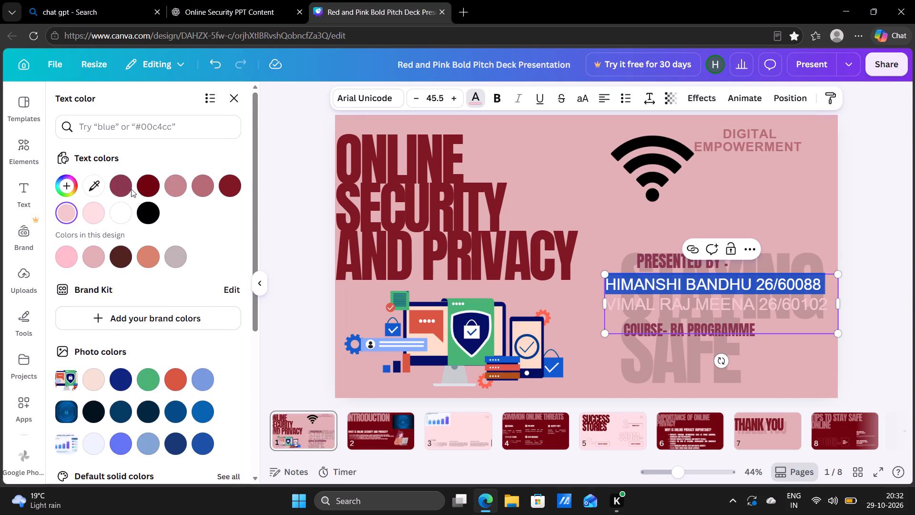
{"action": "left_click", "coordinate": [117, 187]}
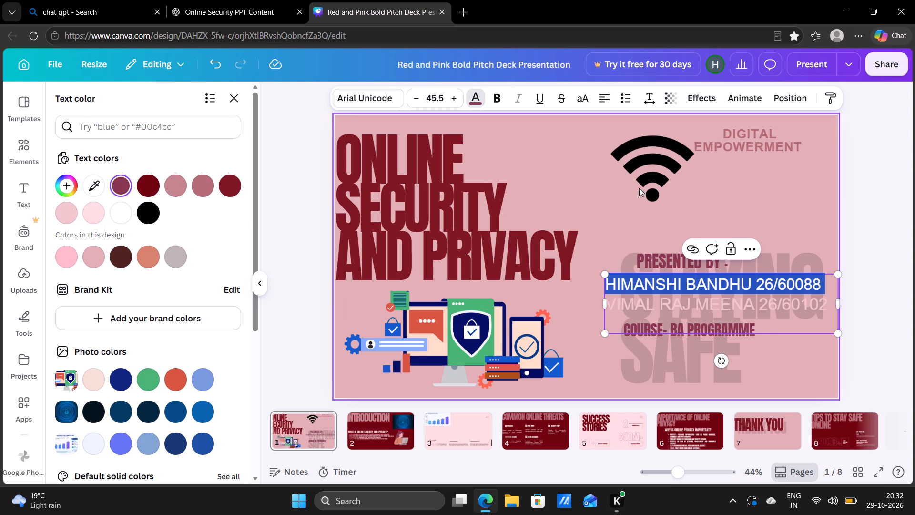
Recolour the second presenter's name and roll number line on the title page to Crimson, #8a3750.
{"action": "left_click", "coordinate": [631, 212]}
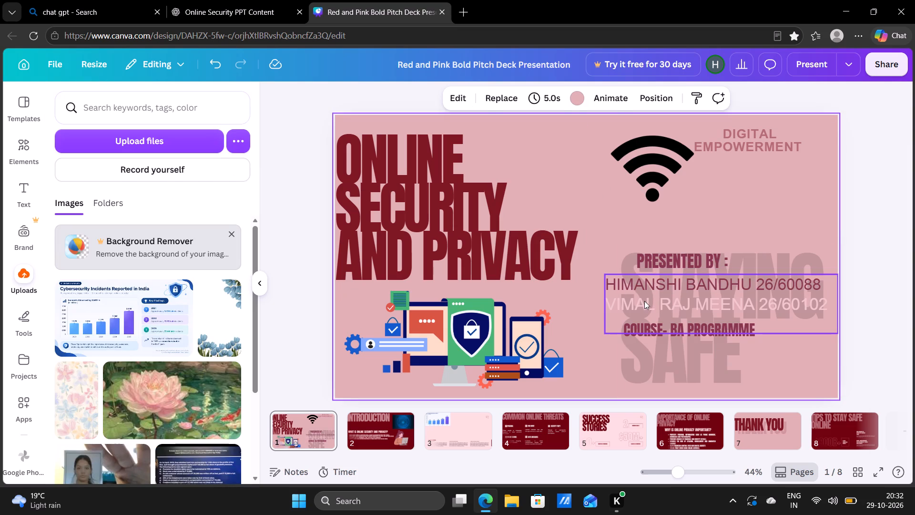
{"action": "triple_click", "coordinate": [644, 301]}
{"action": "left_click", "coordinate": [644, 301]}
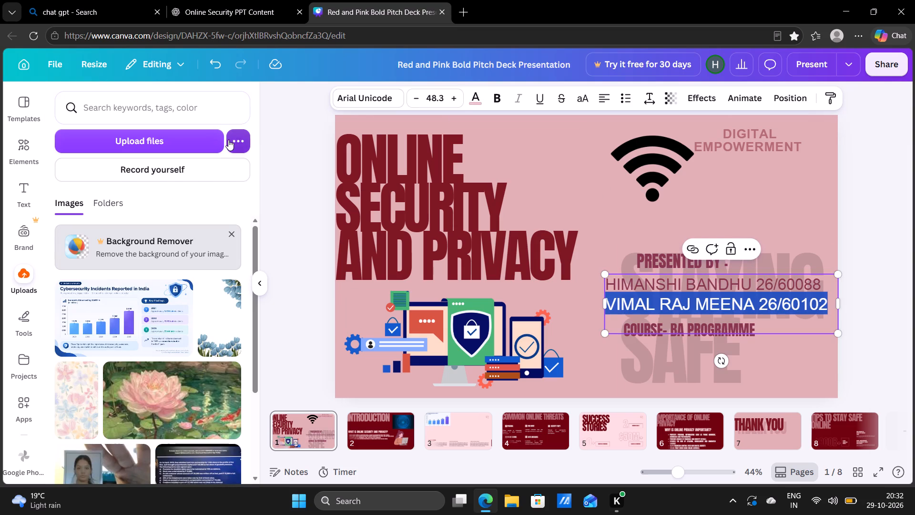
{"action": "left_click", "coordinate": [477, 93]}
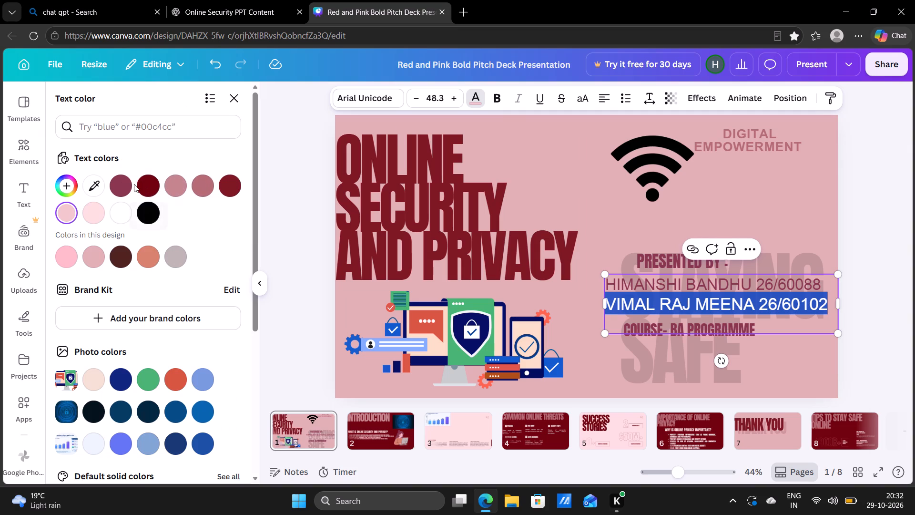
{"action": "left_click", "coordinate": [119, 182]}
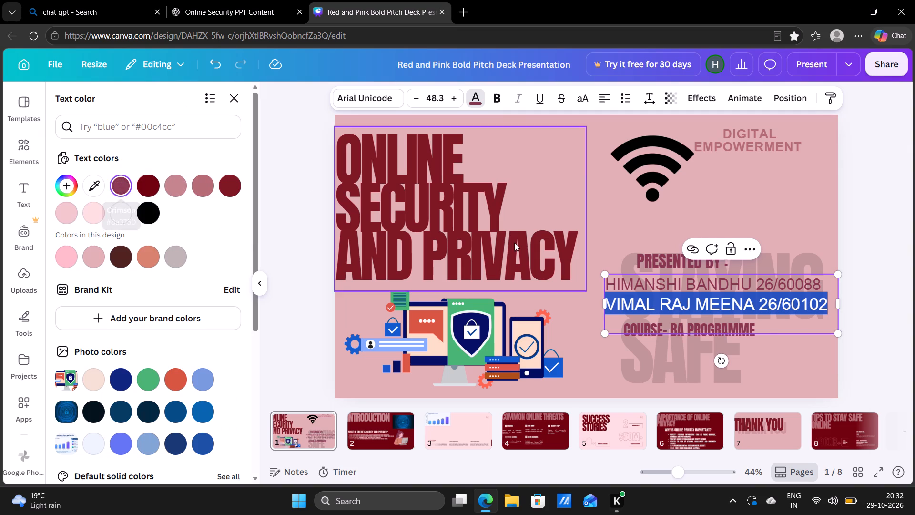
Make both presenters' name and roll number lines on the title page bold.
{"action": "double_click", "coordinate": [646, 285]}
{"action": "double_click", "coordinate": [646, 285]}
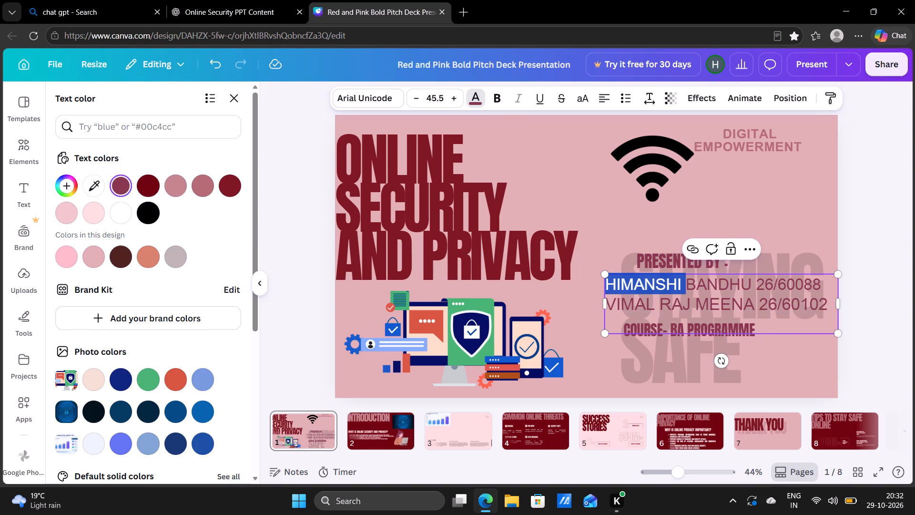
{"action": "triple_click", "coordinate": [646, 285]}
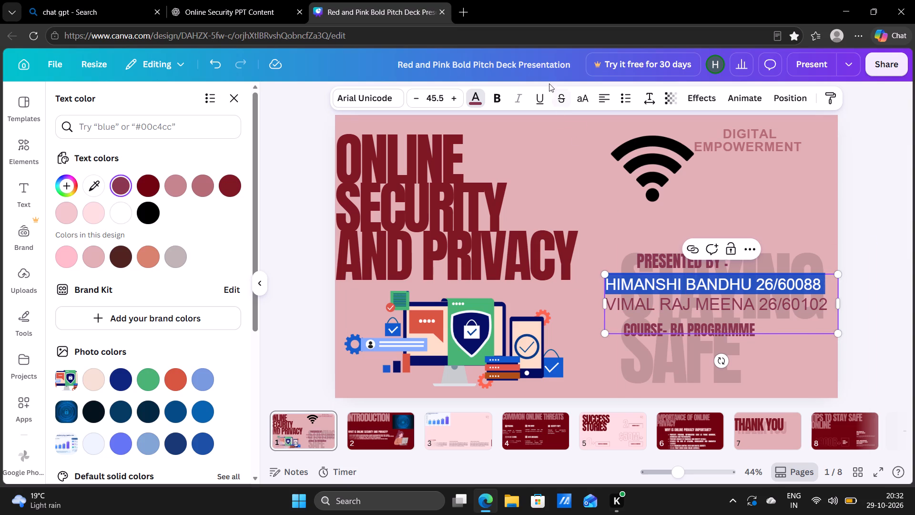
{"action": "left_click", "coordinate": [499, 93]}
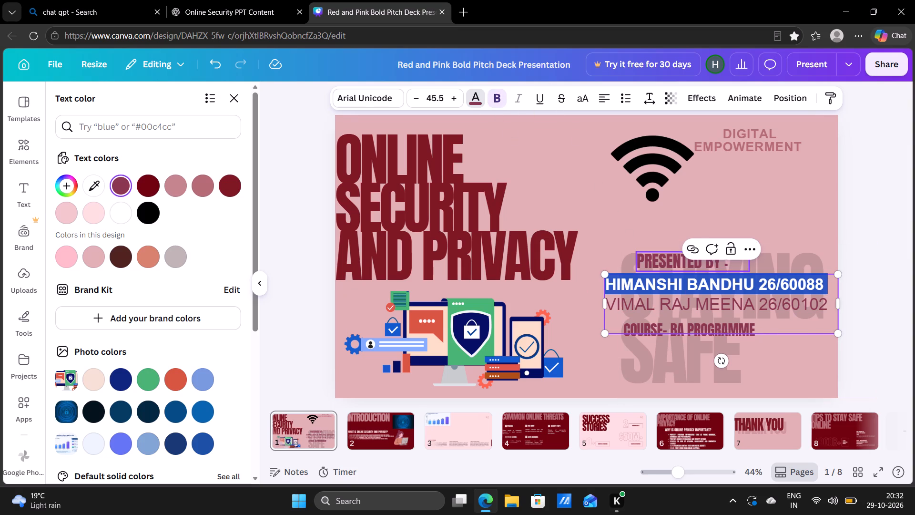
{"action": "triple_click", "coordinate": [646, 304]}
{"action": "left_click", "coordinate": [646, 304]}
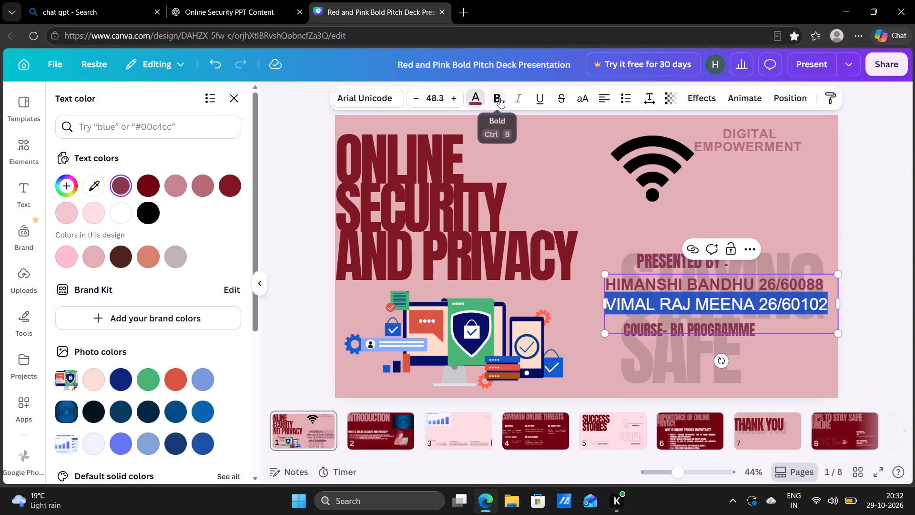
{"action": "left_click", "coordinate": [499, 98]}
{"action": "left_click", "coordinate": [572, 273]}
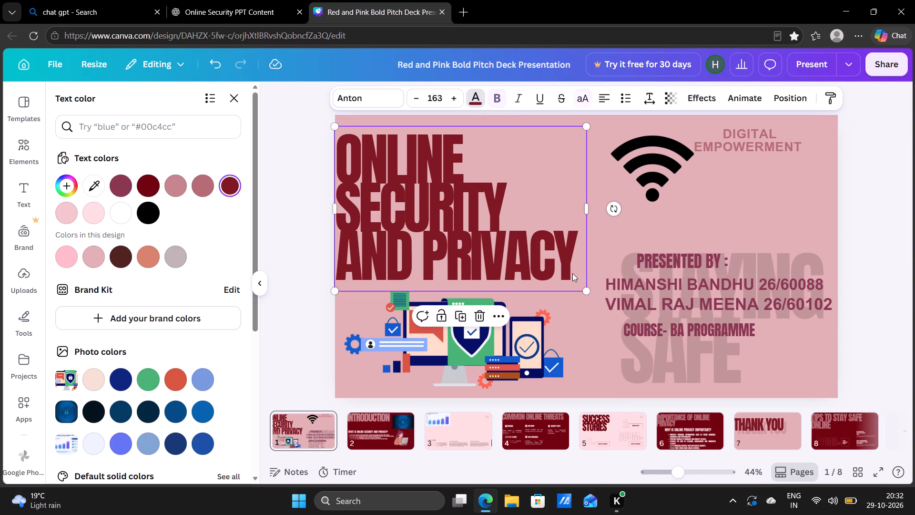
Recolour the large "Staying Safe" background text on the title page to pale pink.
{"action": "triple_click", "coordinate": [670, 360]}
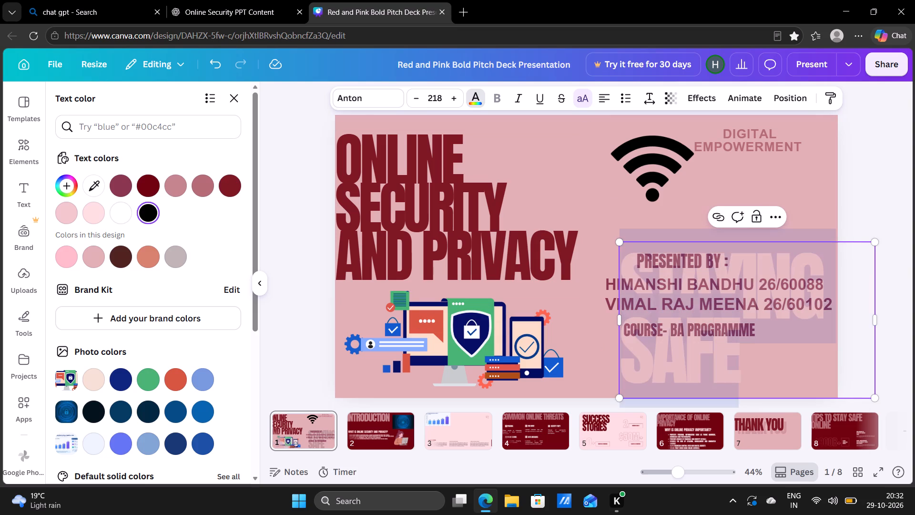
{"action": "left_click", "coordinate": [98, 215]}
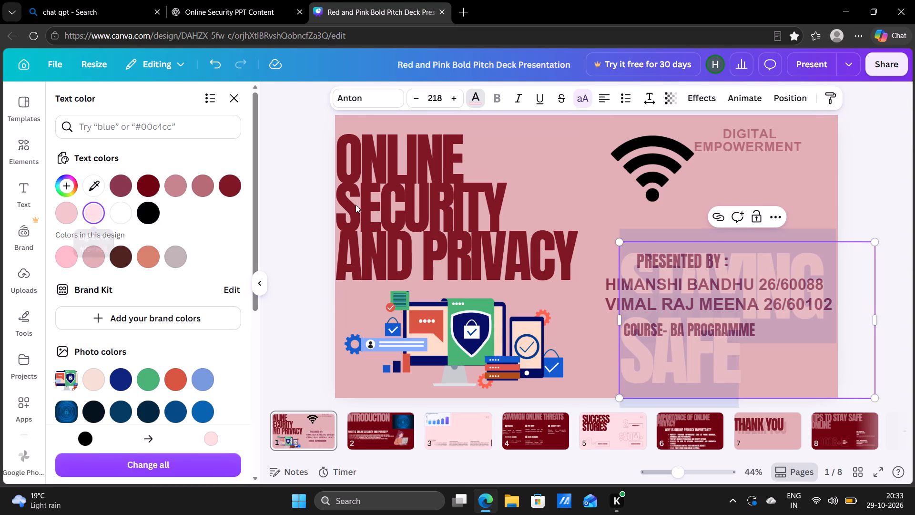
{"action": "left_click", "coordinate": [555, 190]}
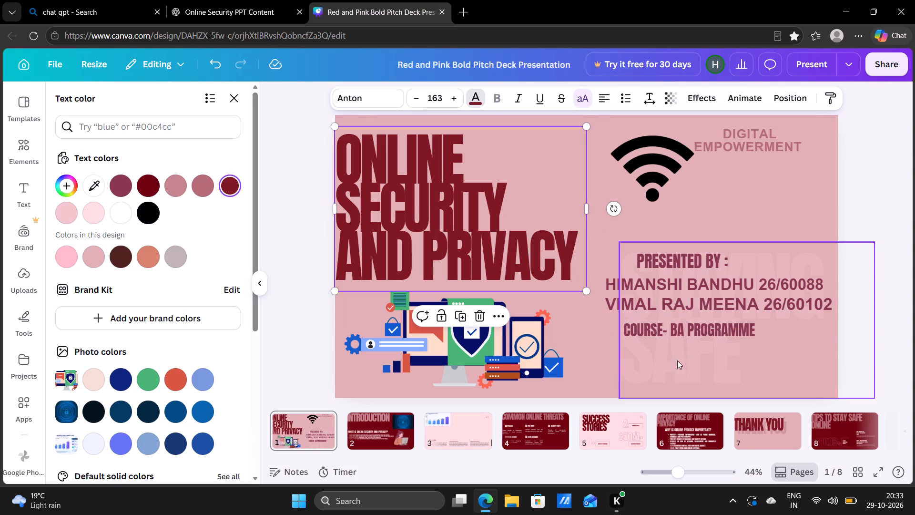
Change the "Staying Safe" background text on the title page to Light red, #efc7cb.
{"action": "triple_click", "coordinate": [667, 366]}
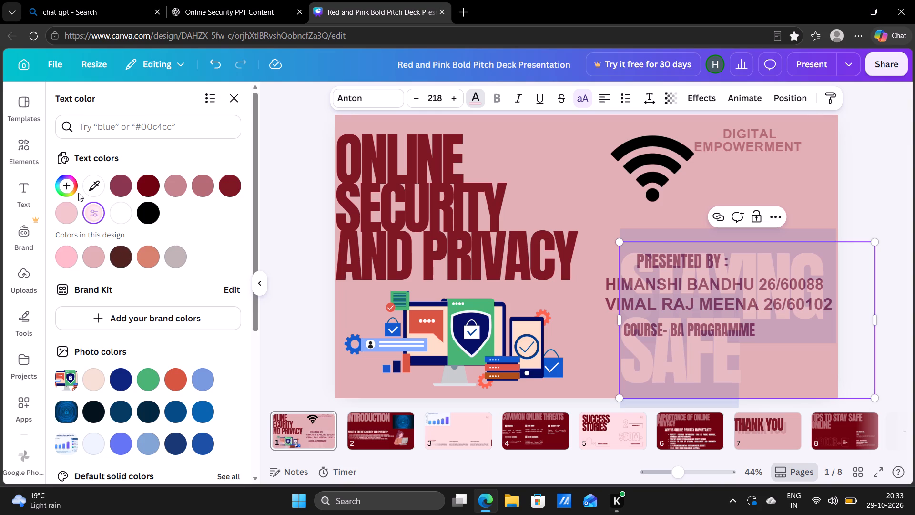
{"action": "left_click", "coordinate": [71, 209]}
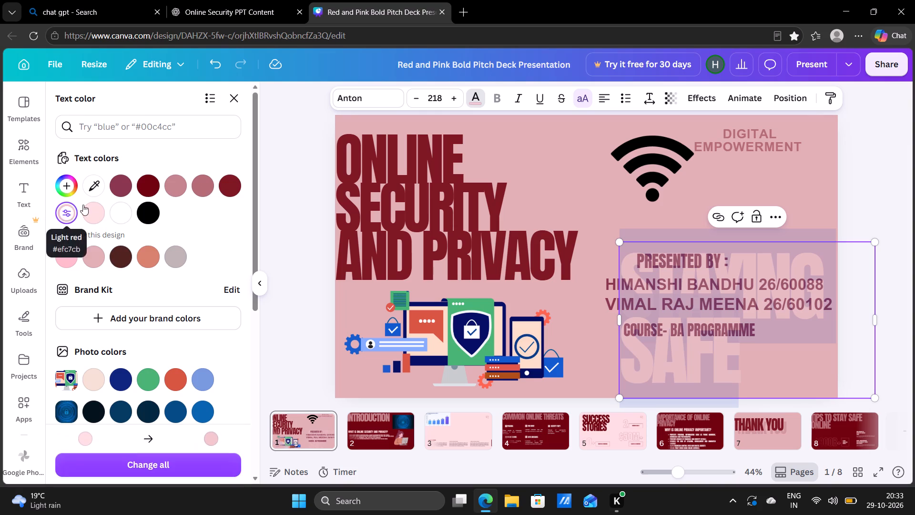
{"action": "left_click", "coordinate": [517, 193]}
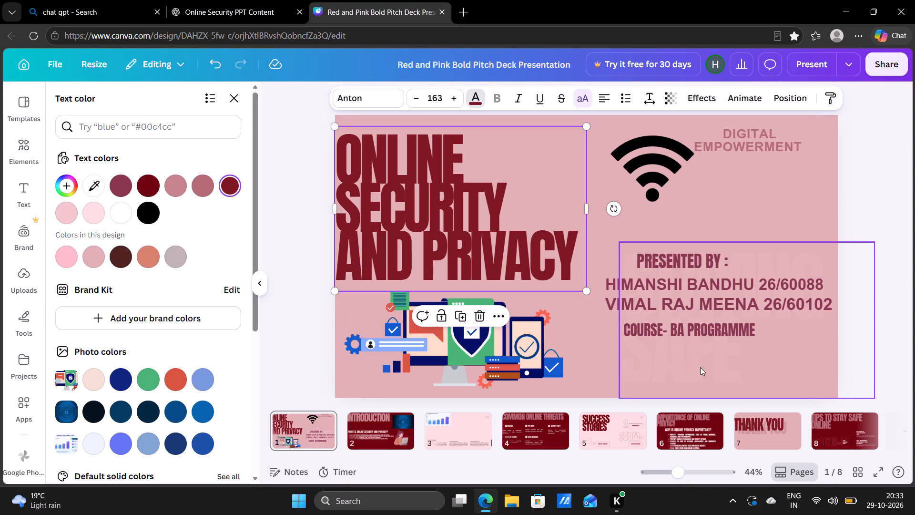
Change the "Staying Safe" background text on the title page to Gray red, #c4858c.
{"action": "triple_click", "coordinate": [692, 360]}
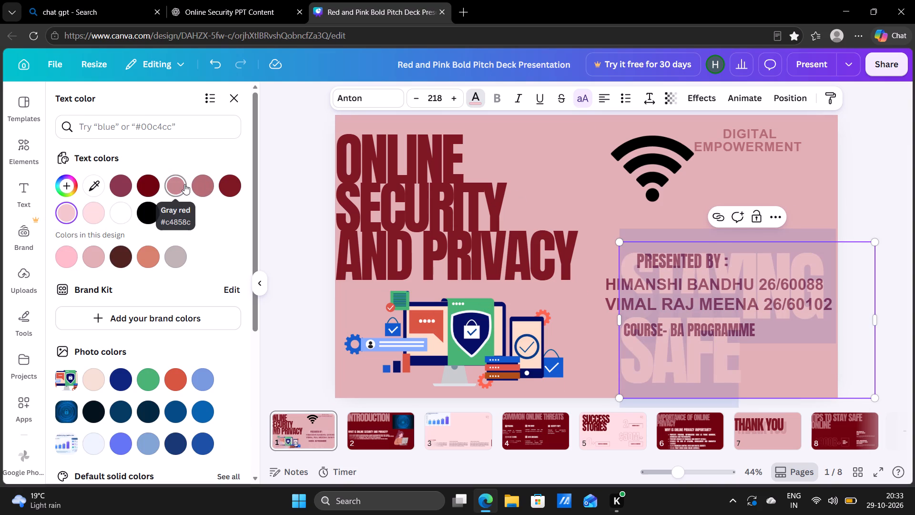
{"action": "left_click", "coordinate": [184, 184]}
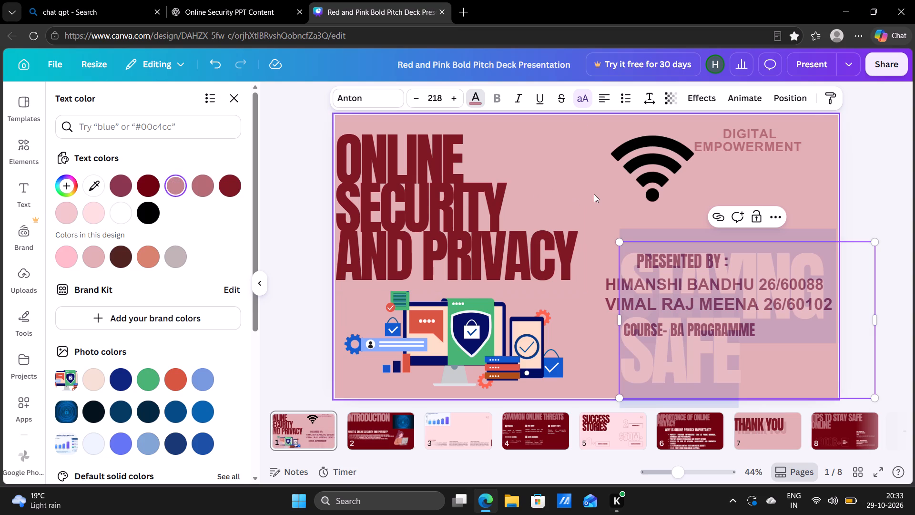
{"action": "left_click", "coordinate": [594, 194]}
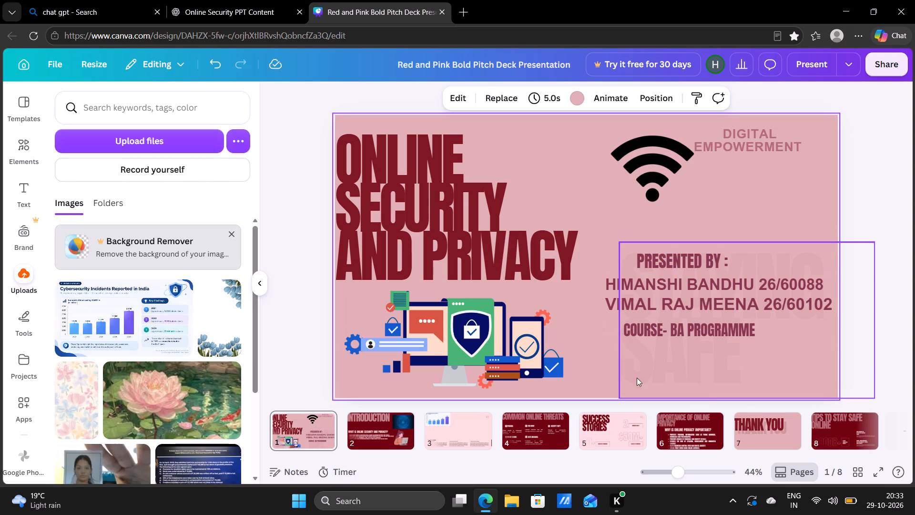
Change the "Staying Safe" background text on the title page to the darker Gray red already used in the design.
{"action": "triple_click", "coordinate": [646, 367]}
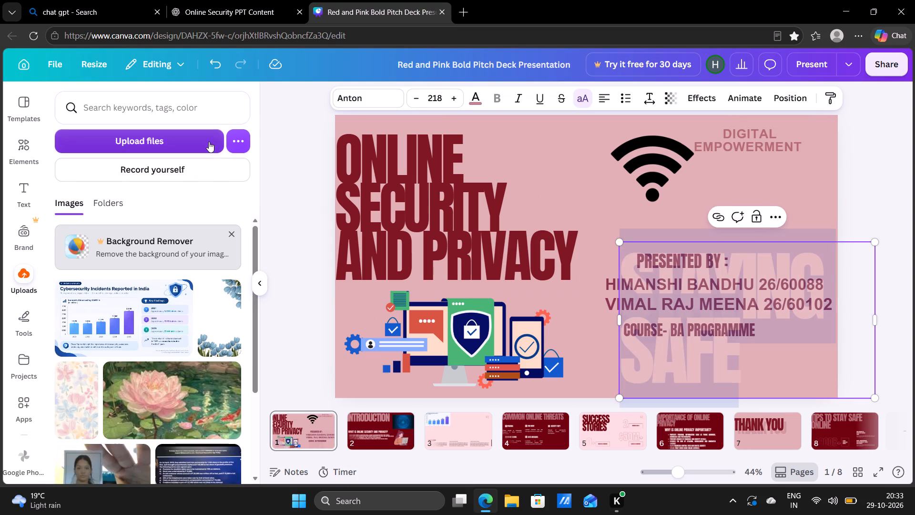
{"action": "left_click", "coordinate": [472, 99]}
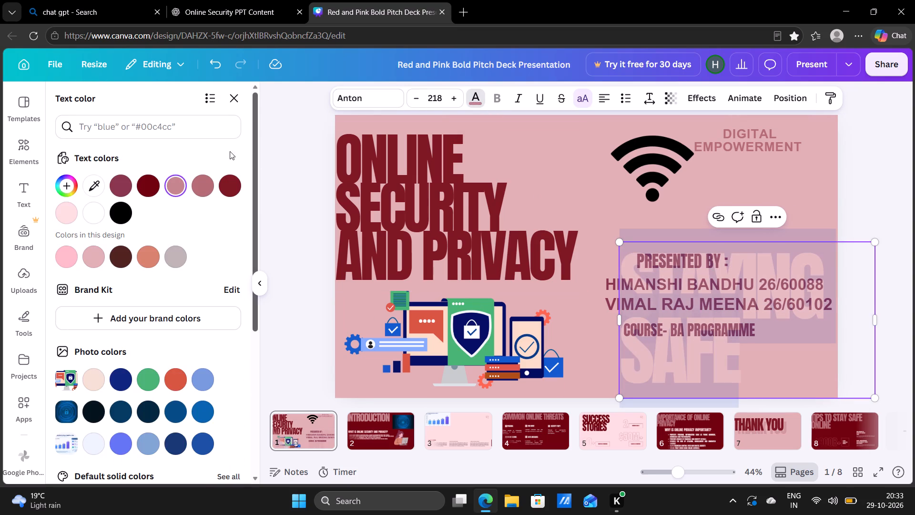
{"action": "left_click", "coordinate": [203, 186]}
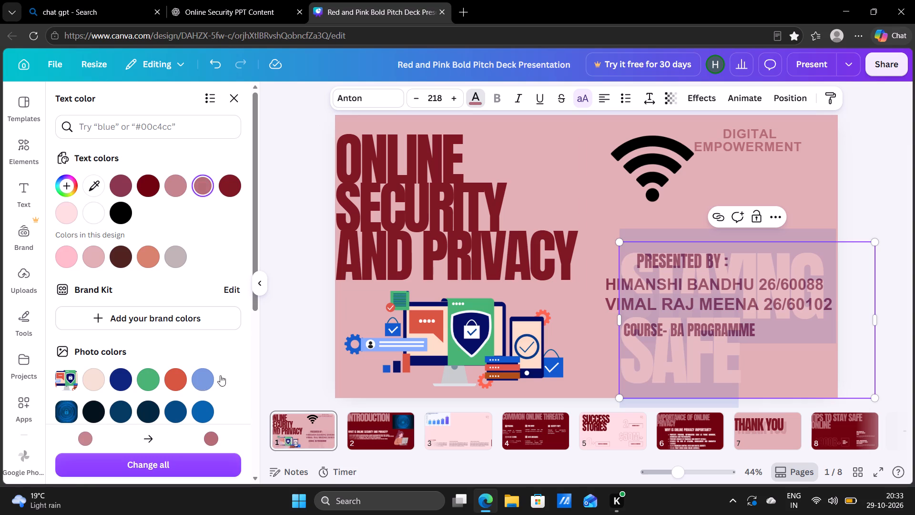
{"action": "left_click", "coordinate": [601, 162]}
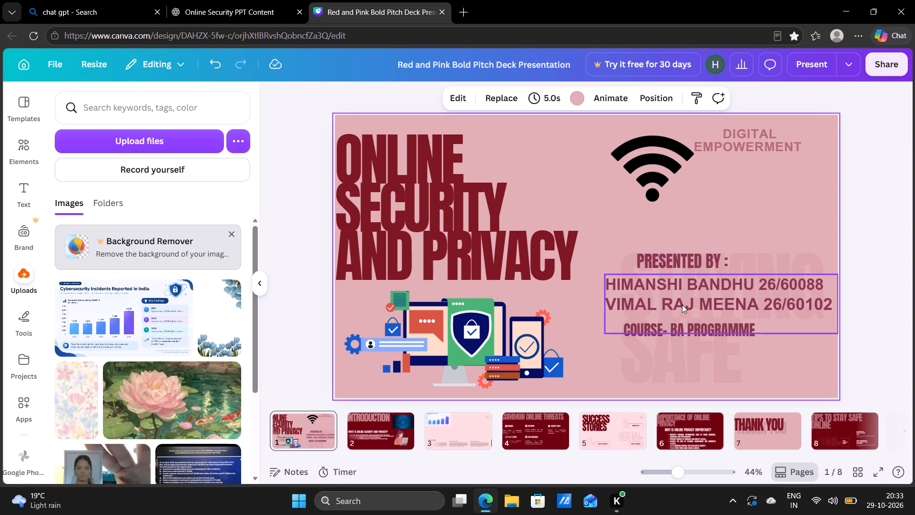
Recolour the "Staying Safe" background text to Pastel gray red, #e0afb4, so it blends into the title page background.
{"action": "triple_click", "coordinate": [670, 353]}
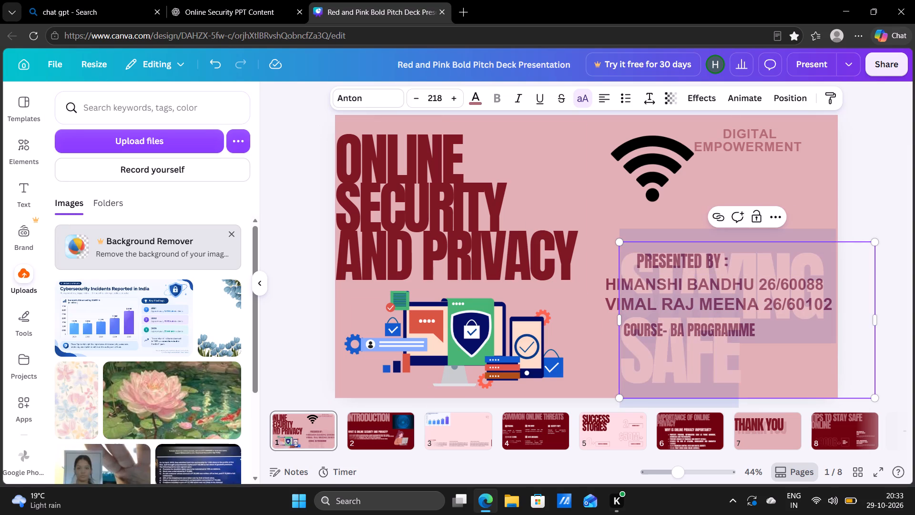
{"action": "left_click", "coordinate": [471, 103]}
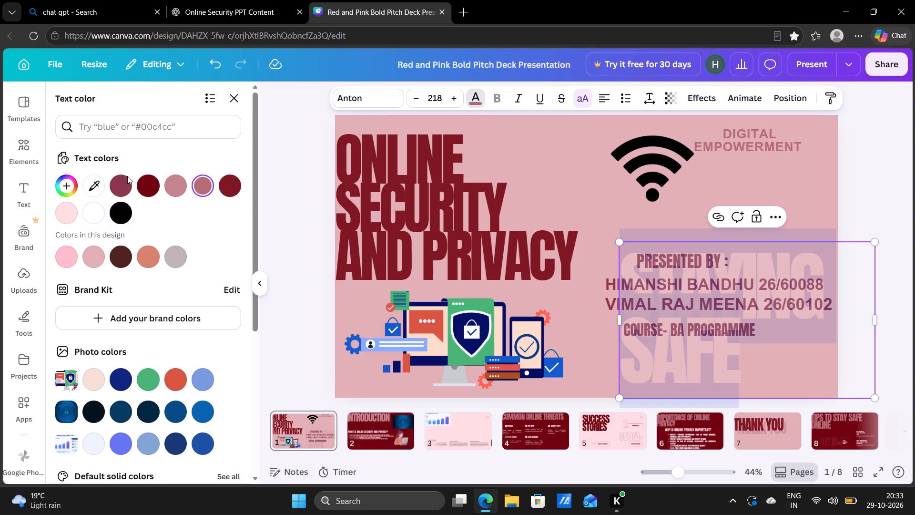
{"action": "left_click", "coordinate": [91, 257]}
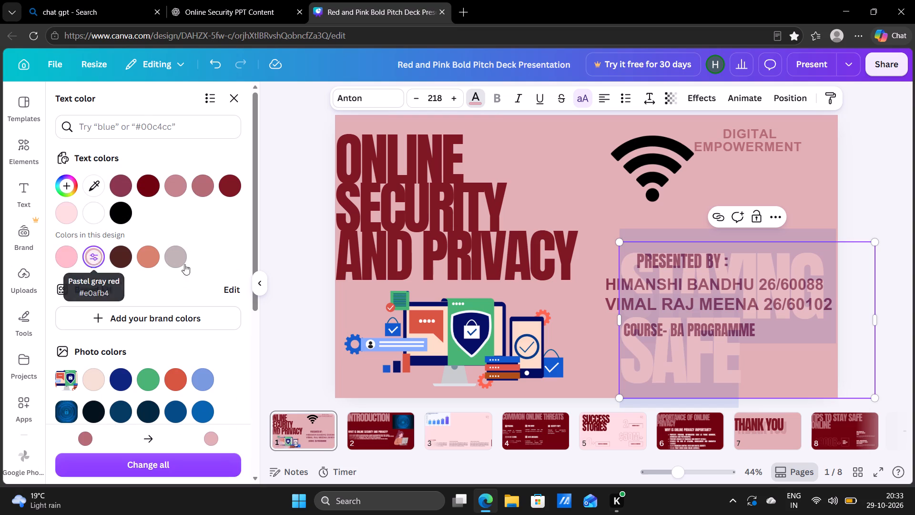
{"action": "left_click", "coordinate": [534, 189]}
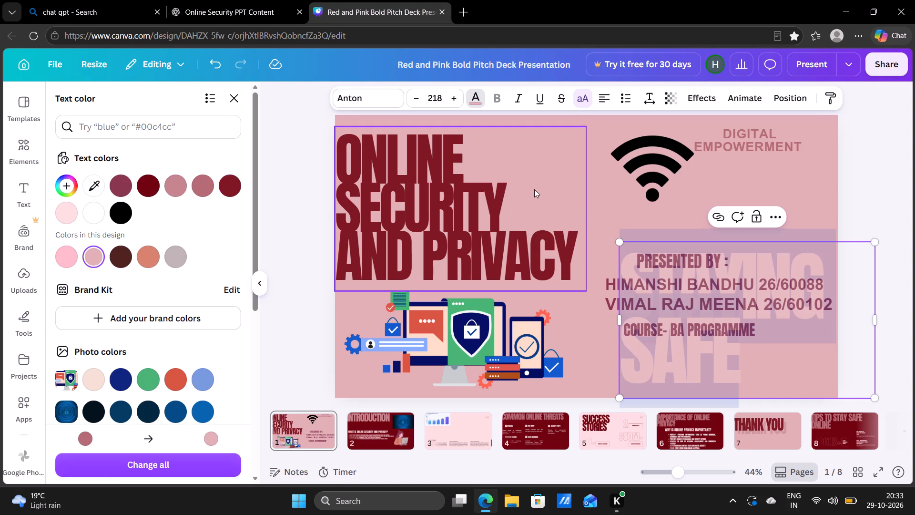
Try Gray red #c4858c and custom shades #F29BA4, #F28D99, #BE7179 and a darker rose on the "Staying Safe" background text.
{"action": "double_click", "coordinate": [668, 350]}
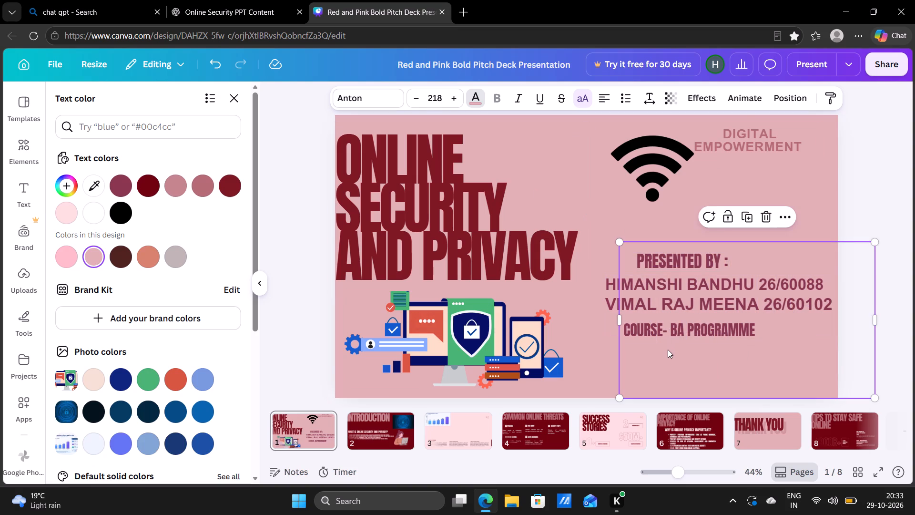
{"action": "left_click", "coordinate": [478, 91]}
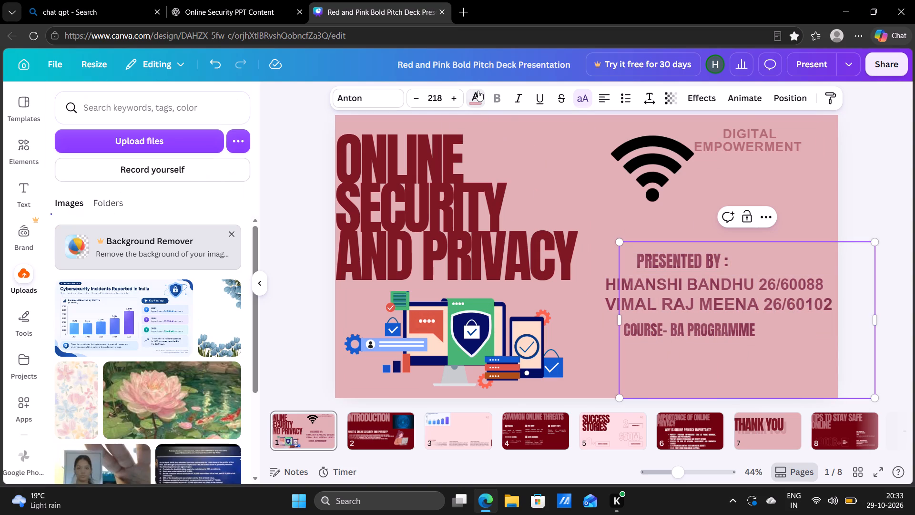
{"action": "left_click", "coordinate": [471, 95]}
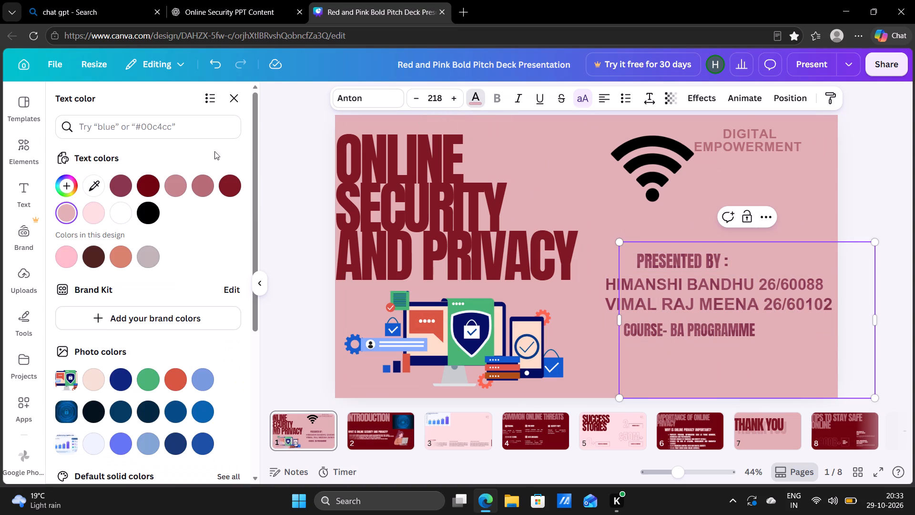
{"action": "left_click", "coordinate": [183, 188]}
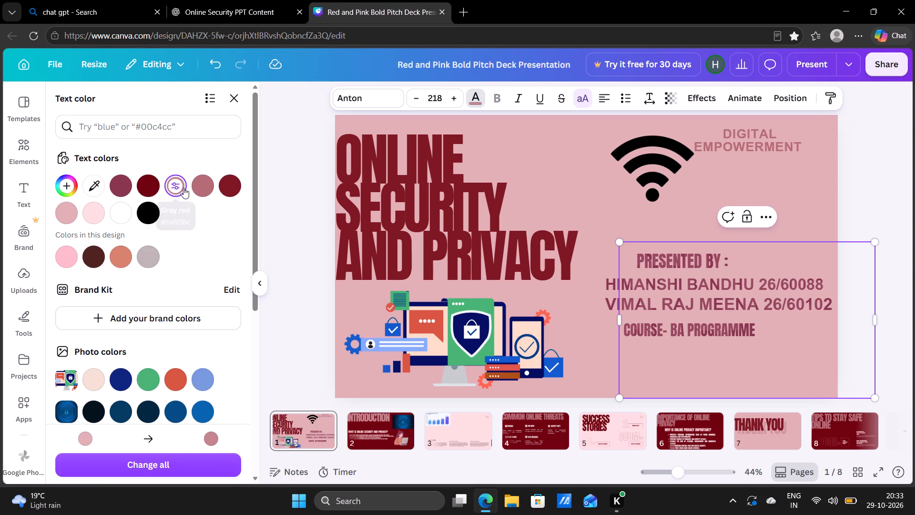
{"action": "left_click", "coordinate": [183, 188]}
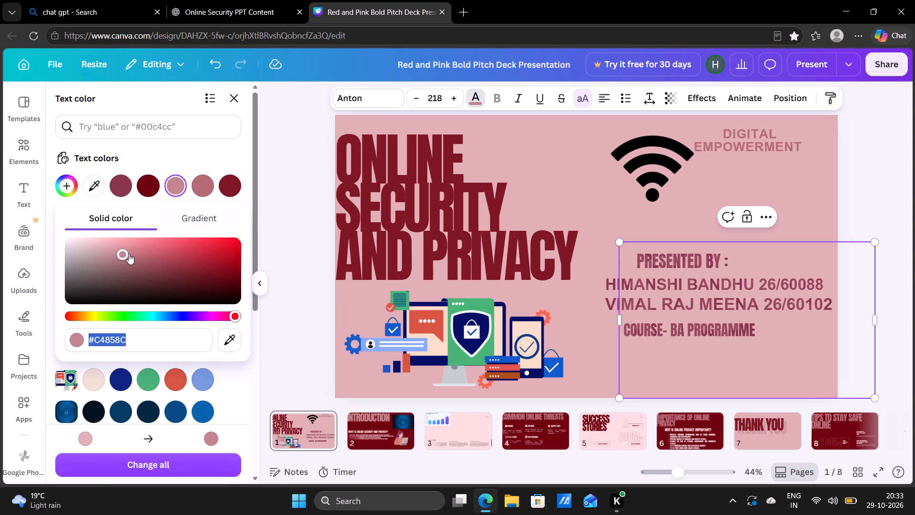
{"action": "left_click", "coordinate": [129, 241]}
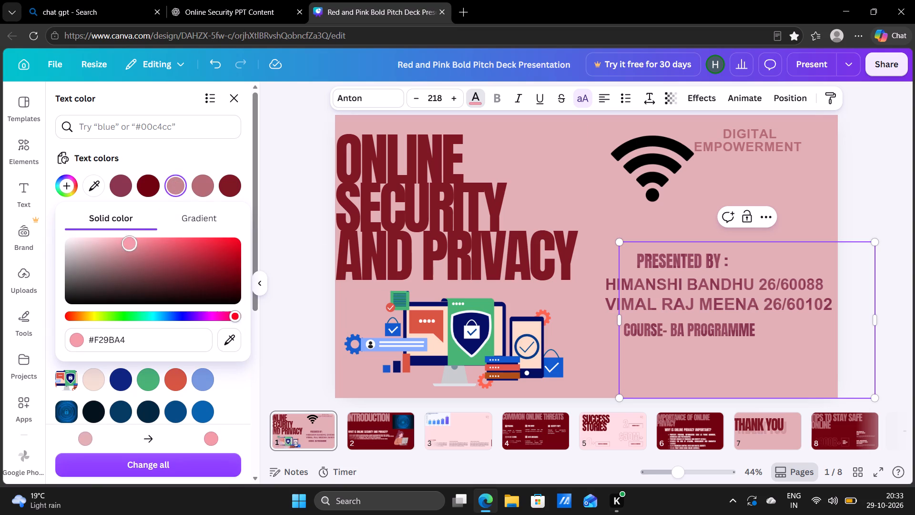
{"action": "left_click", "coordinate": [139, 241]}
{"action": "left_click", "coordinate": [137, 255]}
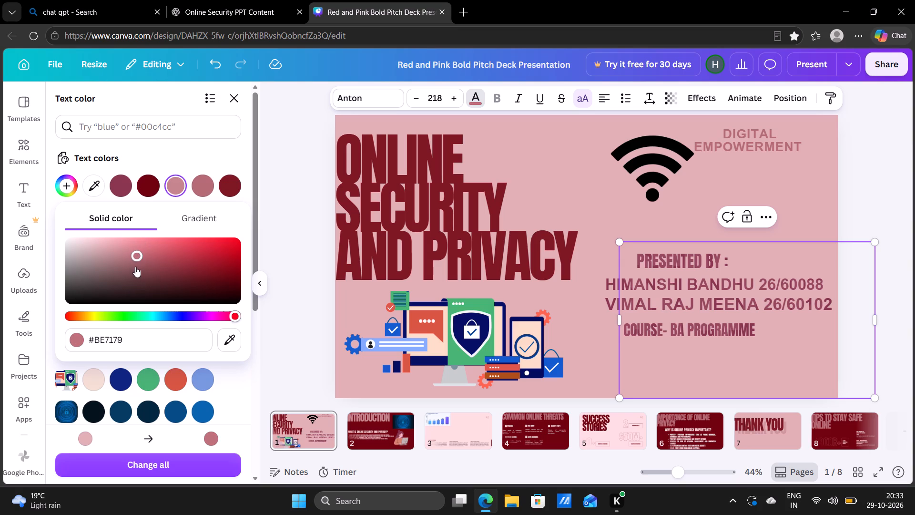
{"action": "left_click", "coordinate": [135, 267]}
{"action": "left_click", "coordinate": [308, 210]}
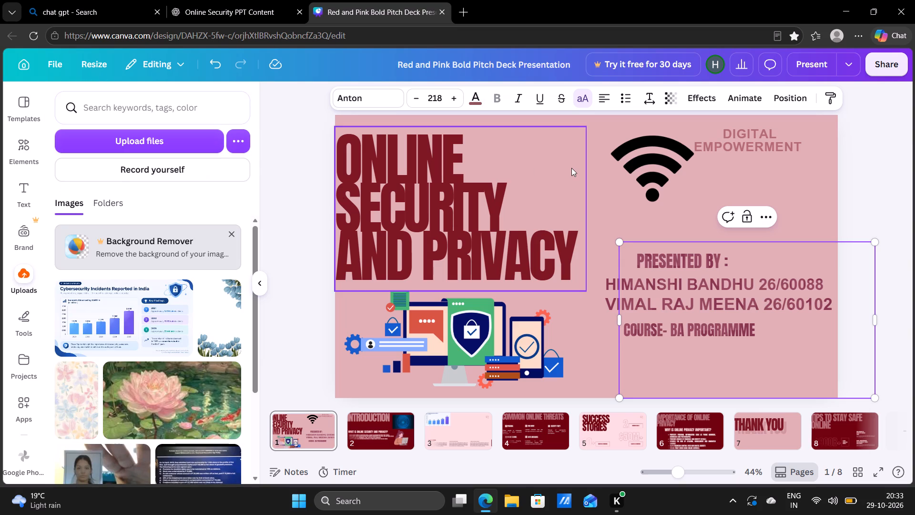
Recolour the "Staying Safe" background text on the title page to Gray red, #b46c74.
{"action": "left_click", "coordinate": [571, 168]}
{"action": "triple_click", "coordinate": [657, 359]}
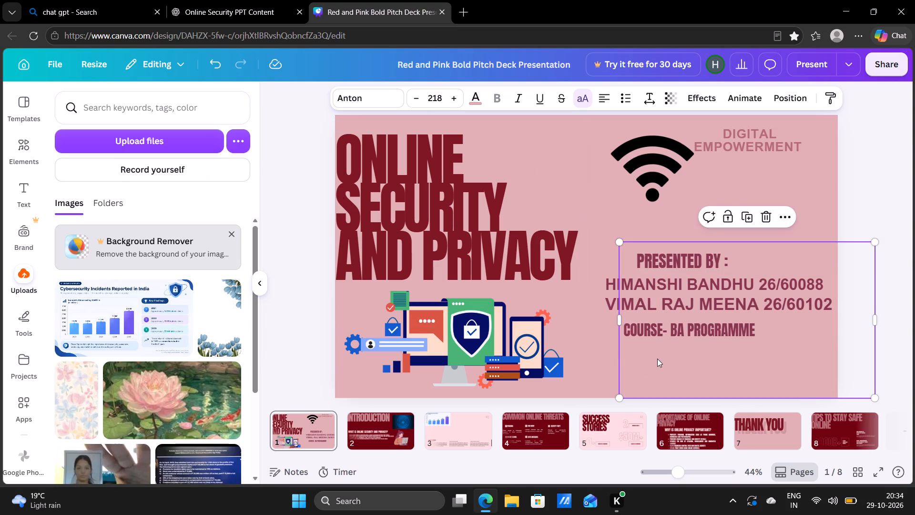
{"action": "left_click", "coordinate": [475, 102]}
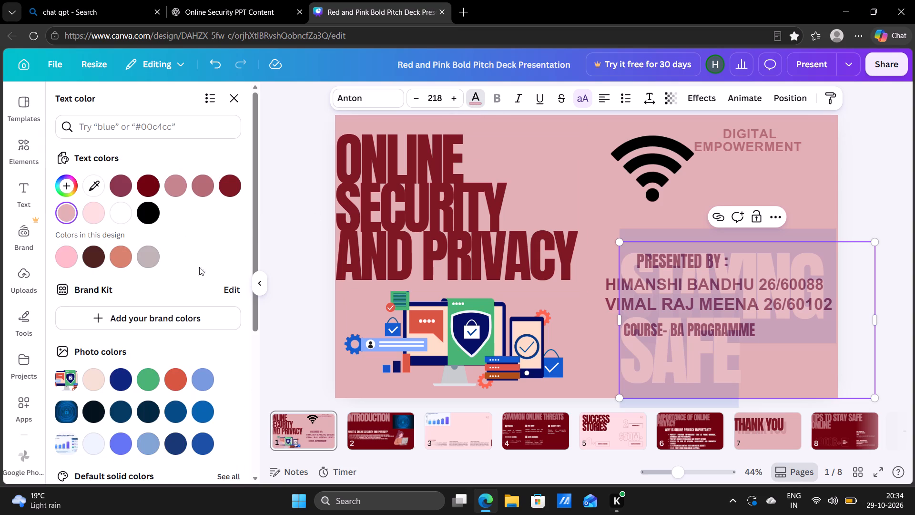
{"action": "left_click", "coordinate": [201, 185]}
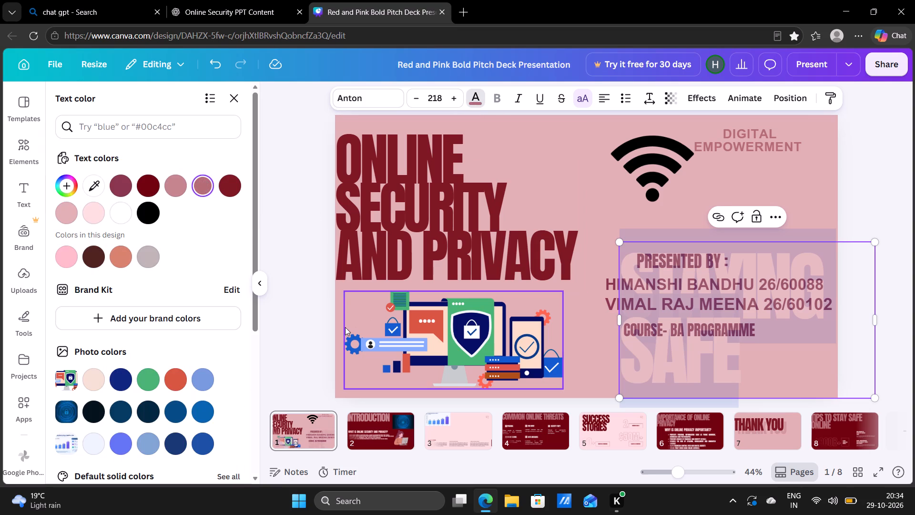
{"action": "left_click", "coordinate": [349, 313]}
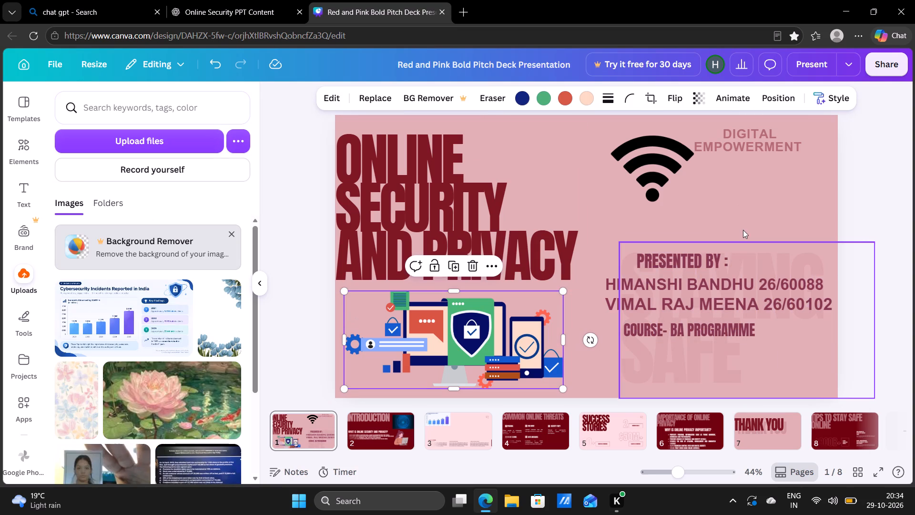
Enlarge the "Digital Empowerment" text on the title page to font size 48.2.
{"action": "double_click", "coordinate": [746, 152]}
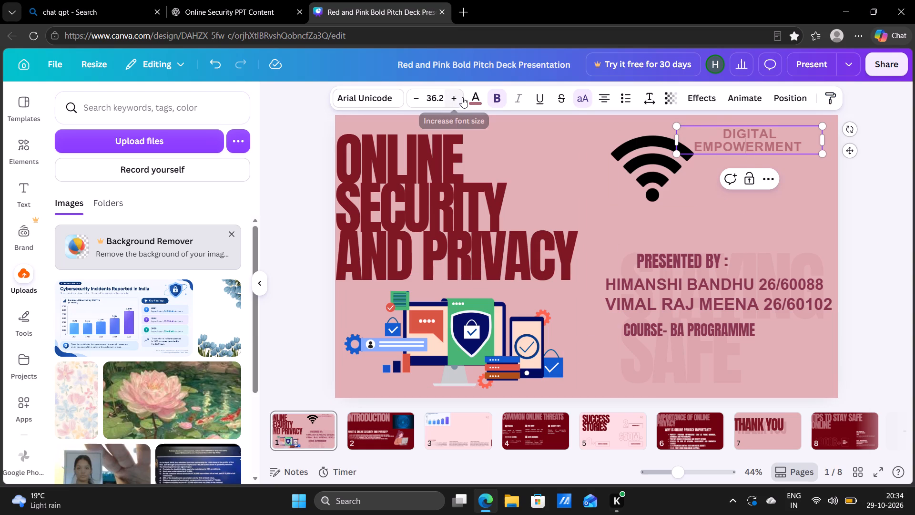
{"action": "triple_click", "coordinate": [451, 96]}
{"action": "triple_click", "coordinate": [451, 96]}
{"action": "triple_click", "coordinate": [451, 96]}
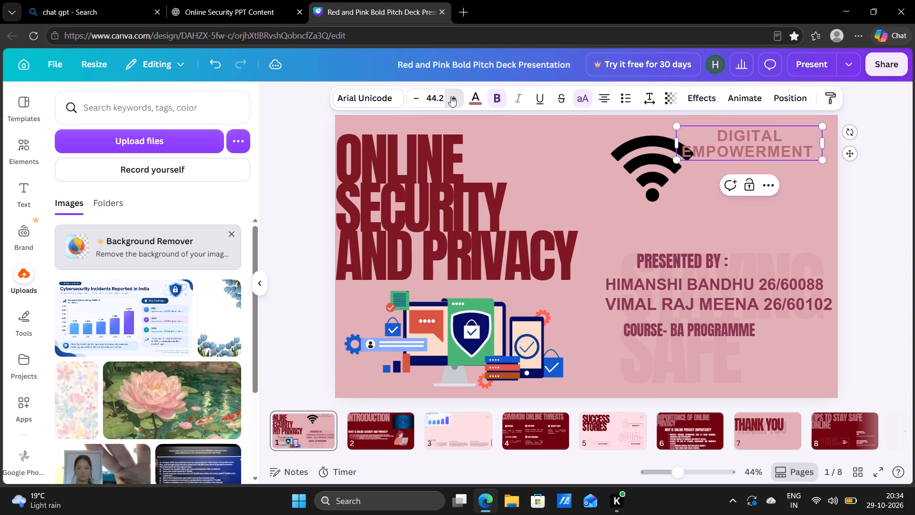
{"action": "triple_click", "coordinate": [451, 96]}
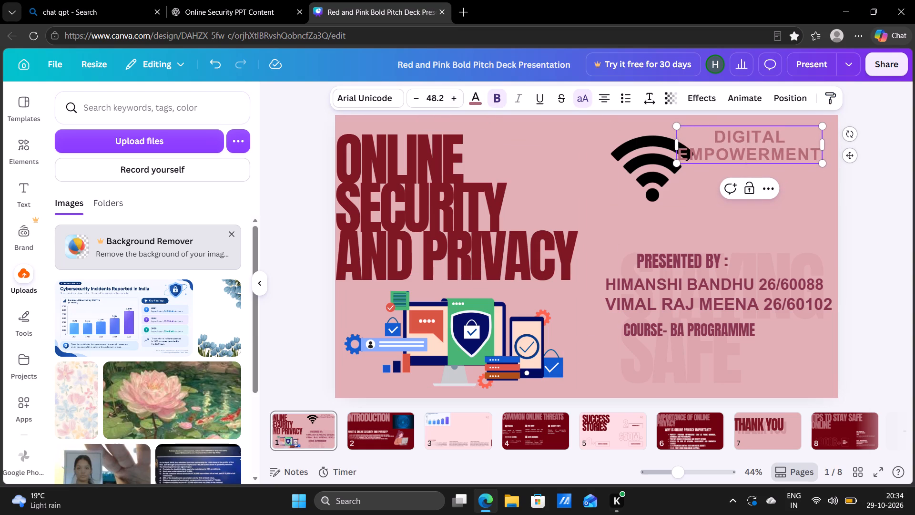
Try the Anton font on the "Digital Empowerment" text, and settle on ITC Benguiat.
{"action": "left_click", "coordinate": [377, 90]}
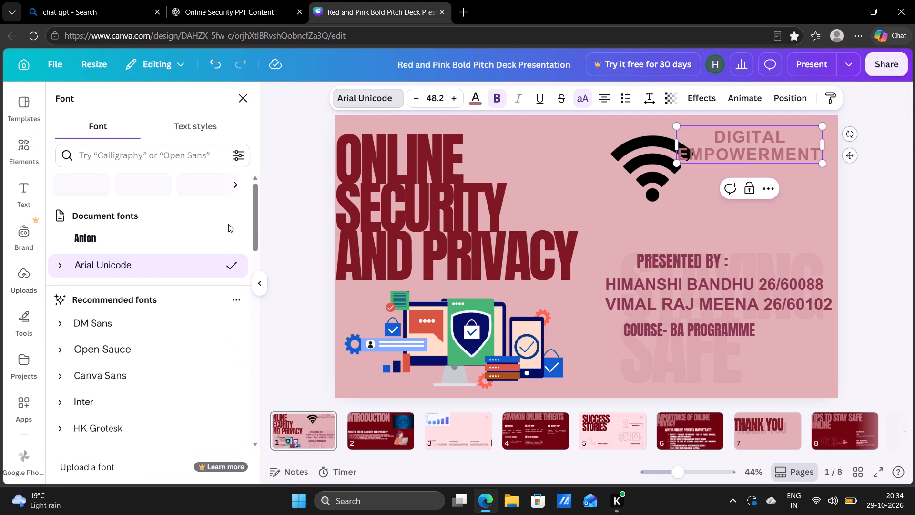
{"action": "scroll", "coordinate": [221, 245], "scroll_direction": "down", "scroll_amount": 1}
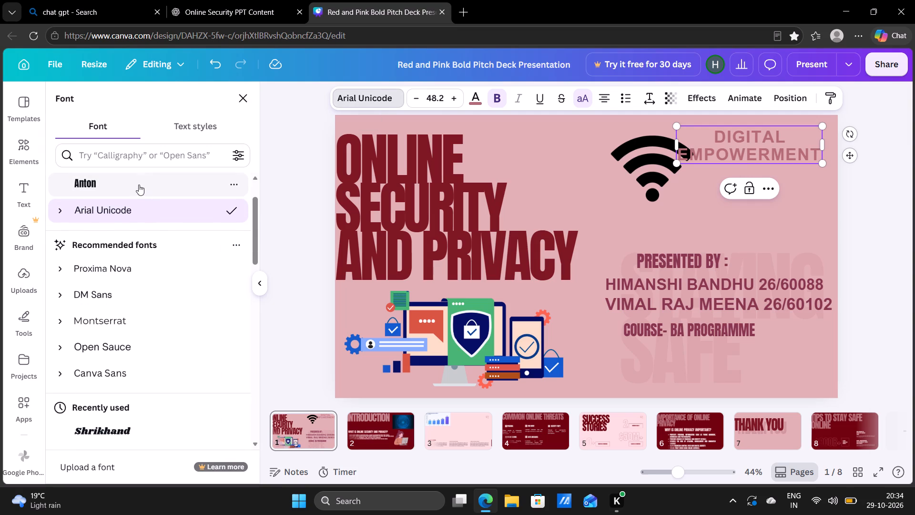
{"action": "left_click", "coordinate": [138, 184]}
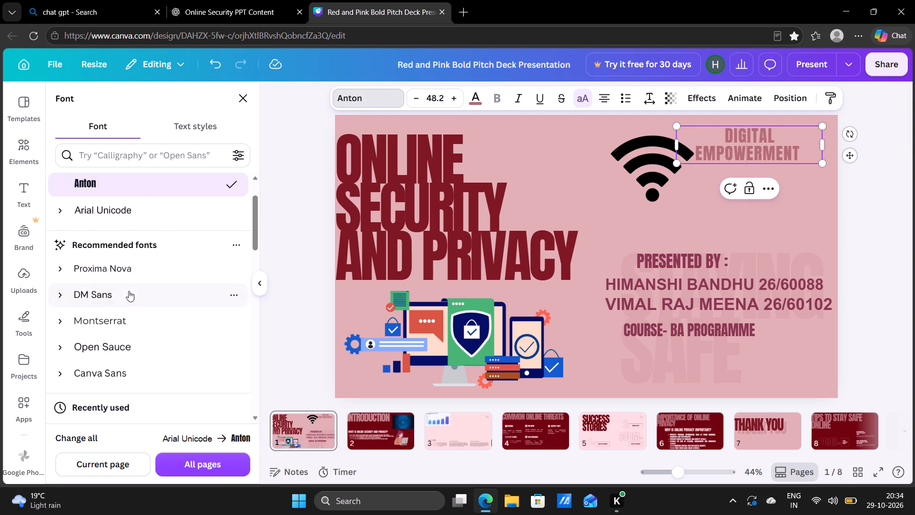
{"action": "scroll", "coordinate": [129, 291], "scroll_direction": "down", "scroll_amount": 4}
{"action": "left_click", "coordinate": [126, 318]}
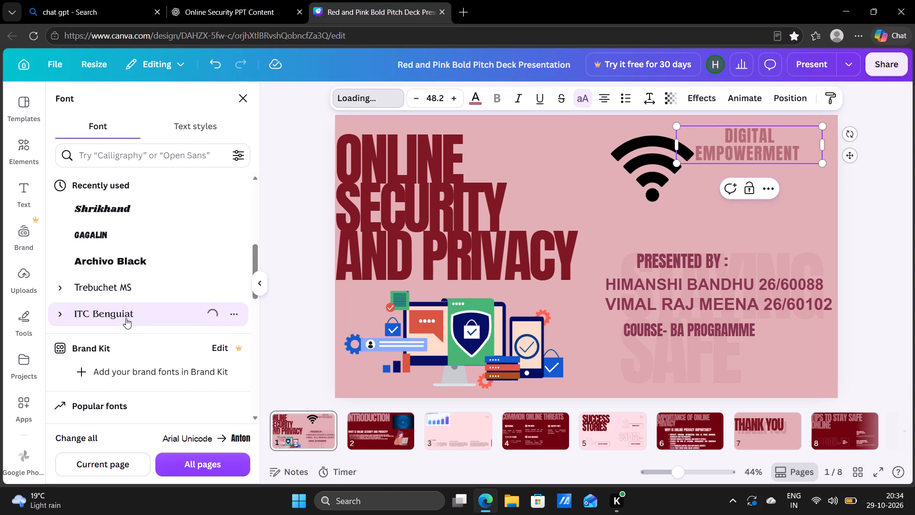
{"action": "scroll", "coordinate": [126, 318], "scroll_direction": "down", "scroll_amount": 1}
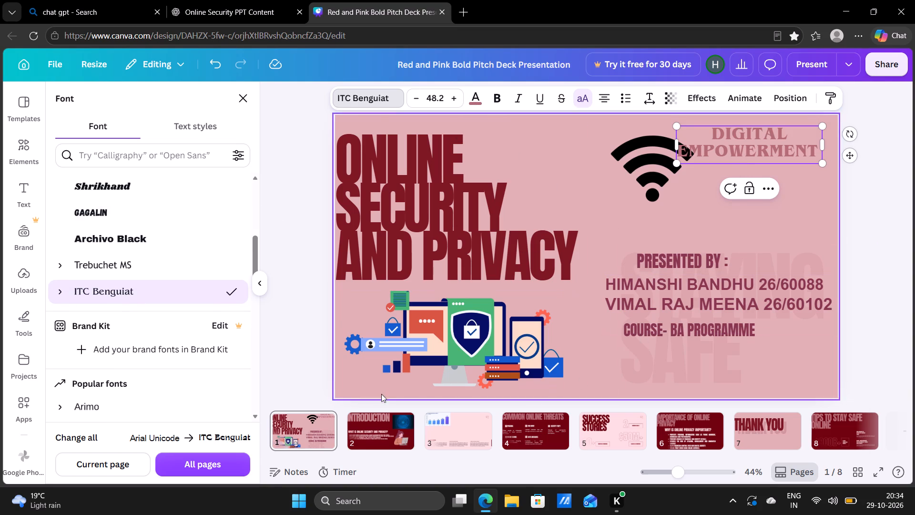
Review the Introduction page, the chart page and the Common Online Threats page.
{"action": "left_click", "coordinate": [377, 425]}
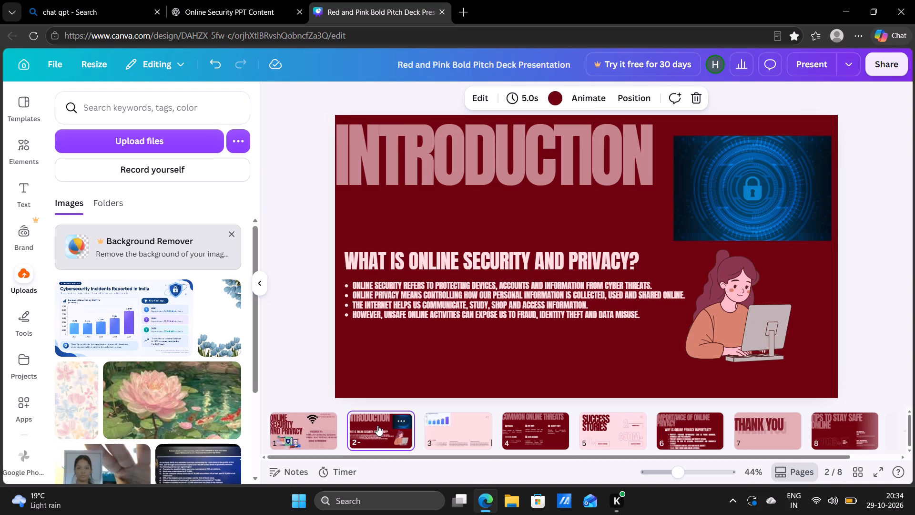
{"action": "left_click", "coordinate": [454, 428]}
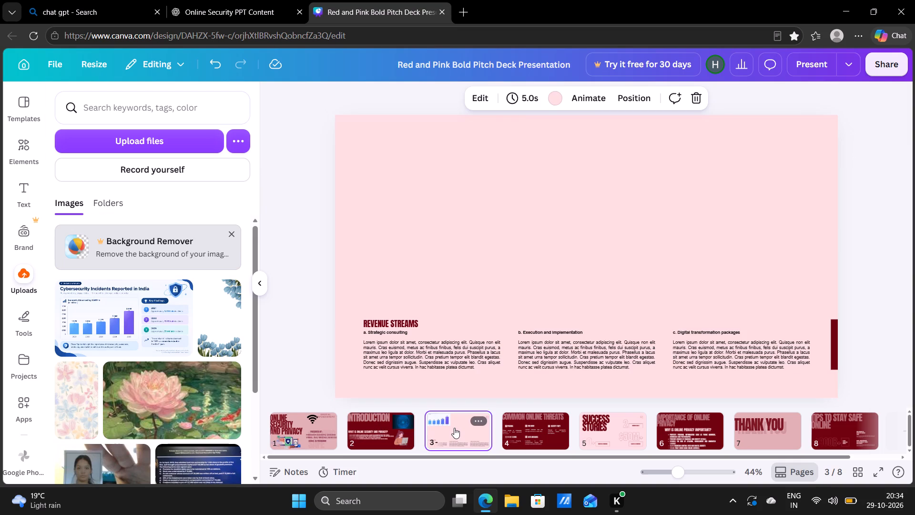
{"action": "left_click", "coordinate": [517, 426]}
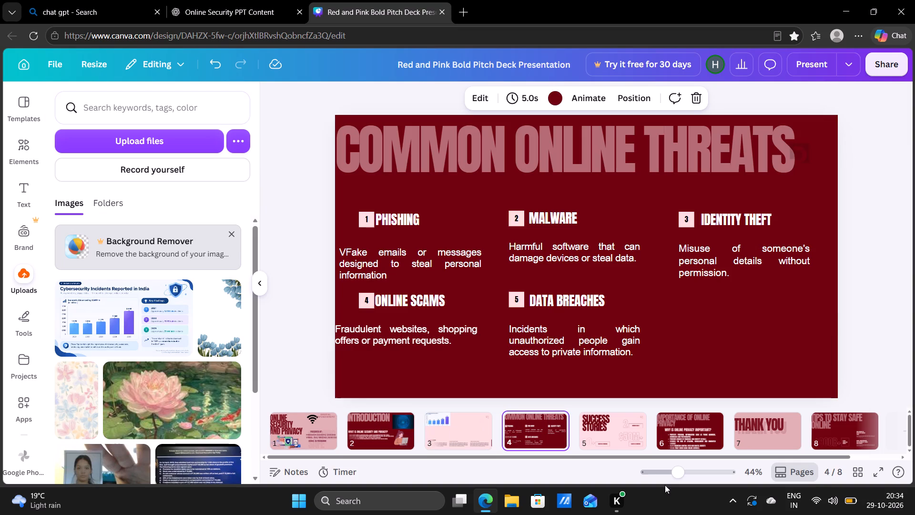